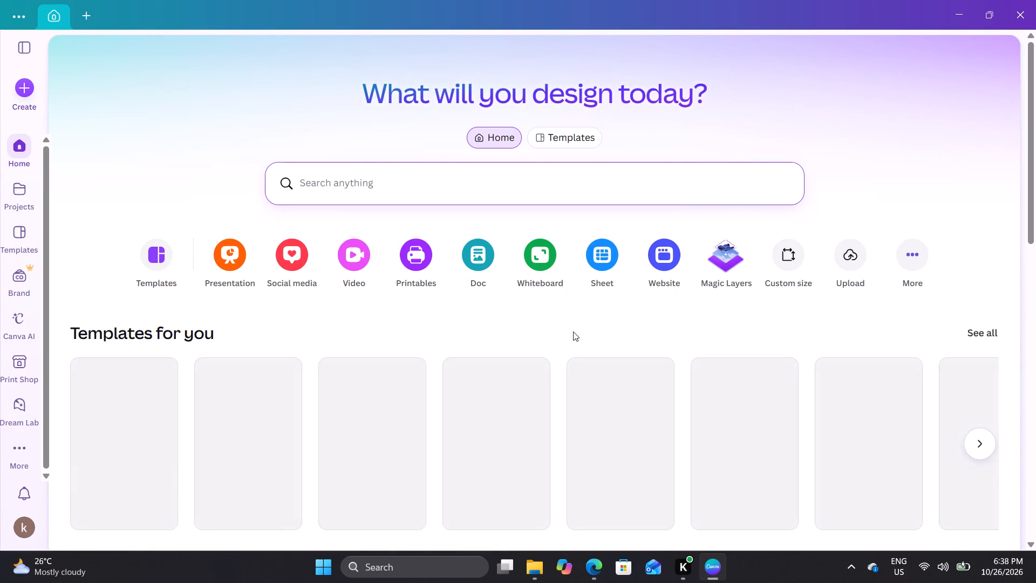
# Create a new blank presentation design.
pyautogui.click(228, 254)
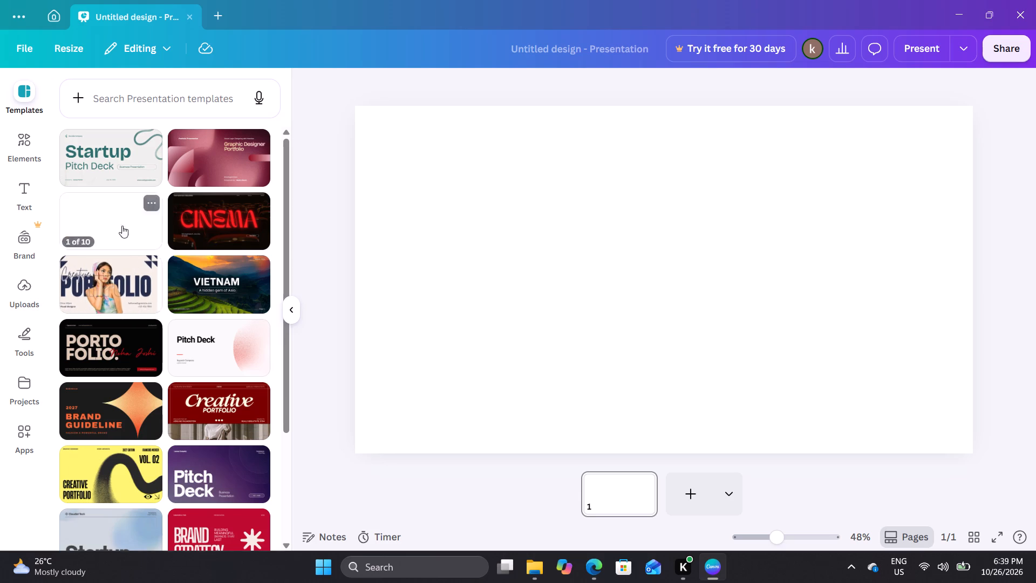
# Look through the graphics elements, brand kit and text options available for the blank slide.
pyautogui.click(19, 147)
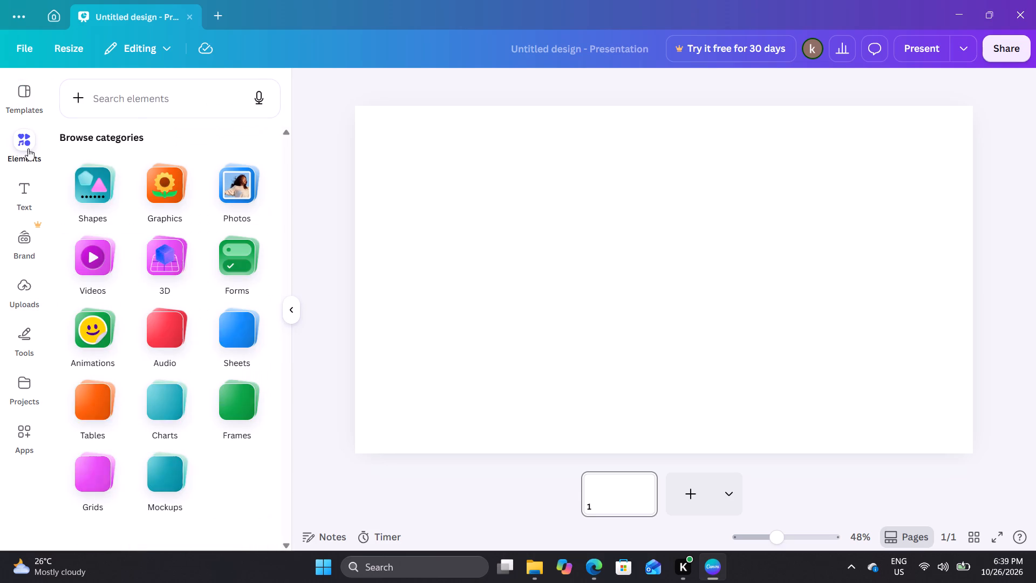
pyautogui.click(142, 197)
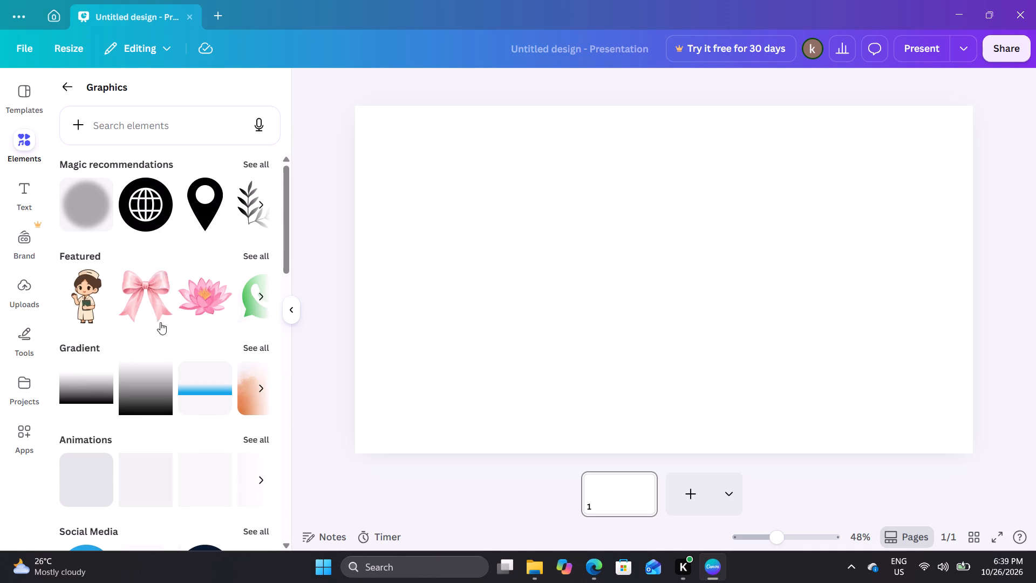
pyautogui.scroll(-5, 144, 399)
pyautogui.scroll(5, 143, 386)
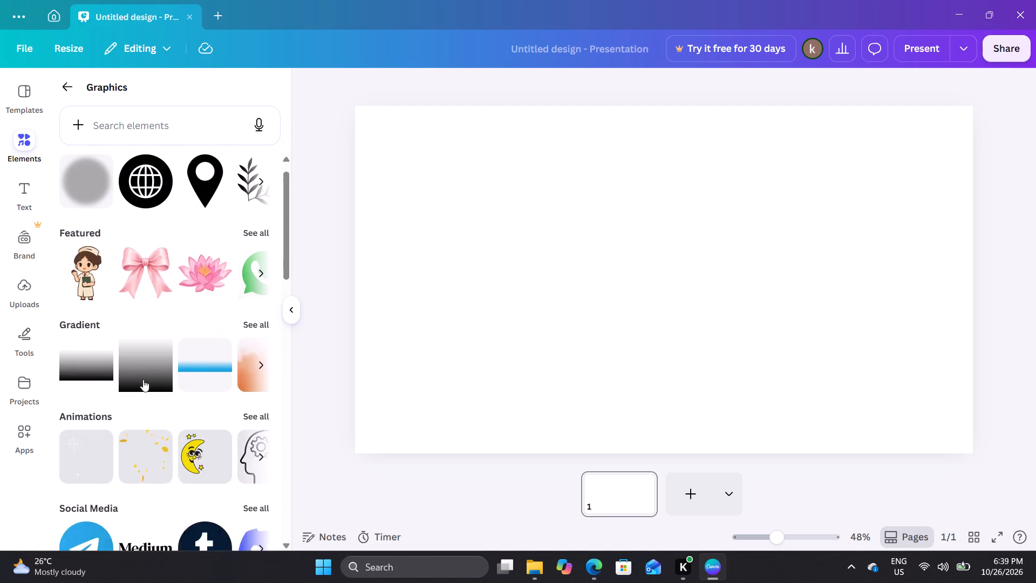
pyautogui.scroll(3, 143, 379)
pyautogui.click(28, 242)
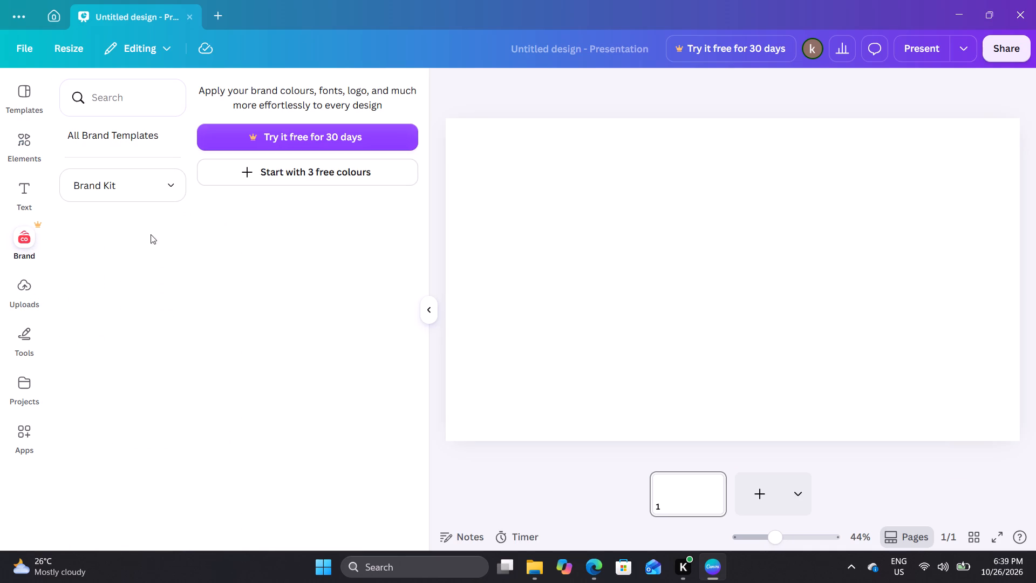
pyautogui.click(30, 204)
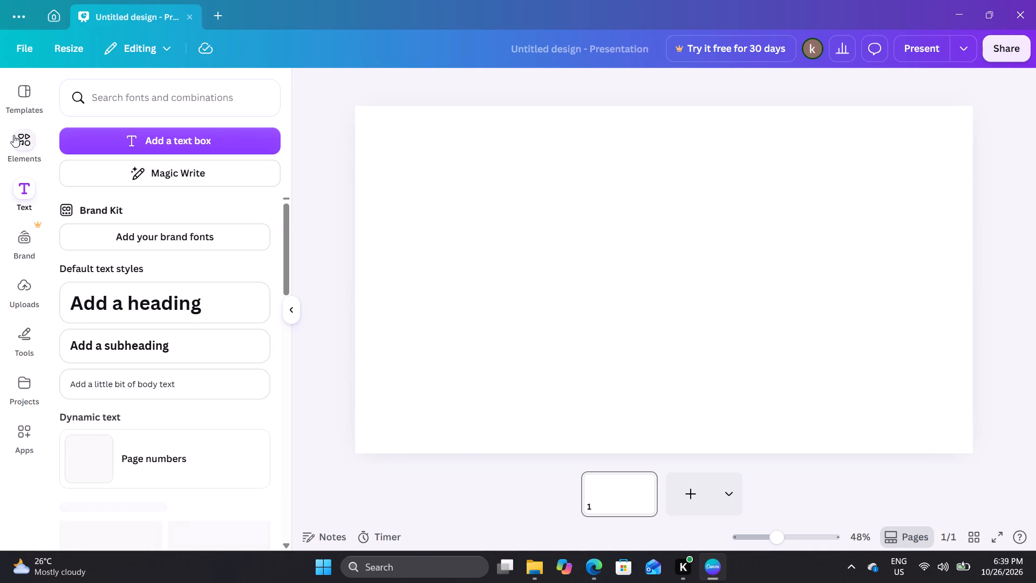
pyautogui.click(18, 144)
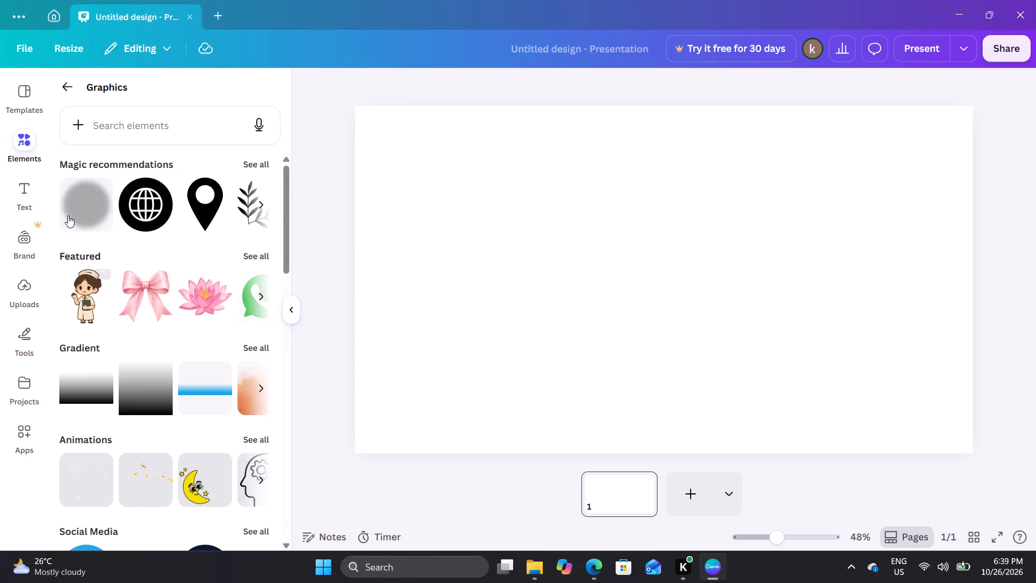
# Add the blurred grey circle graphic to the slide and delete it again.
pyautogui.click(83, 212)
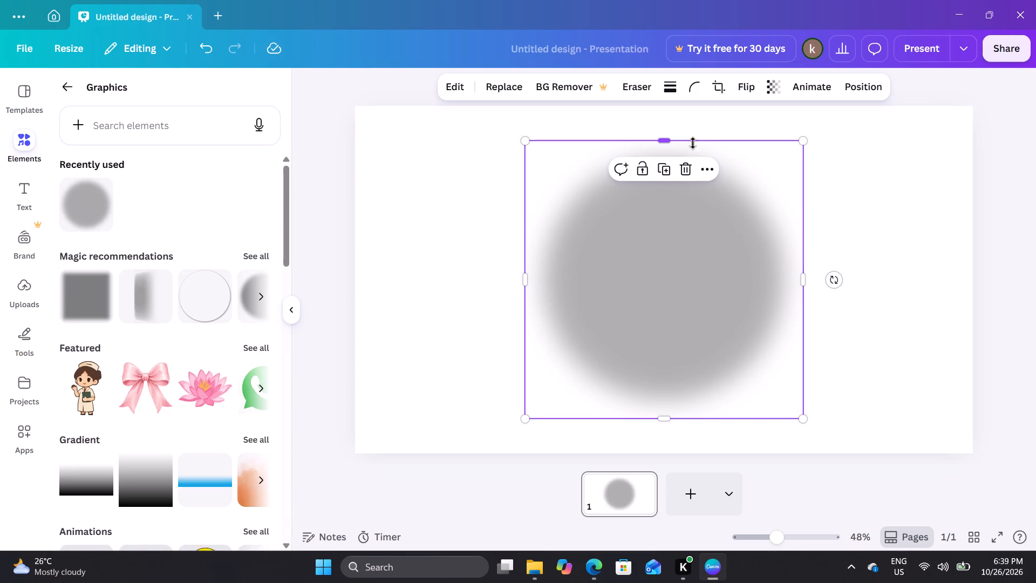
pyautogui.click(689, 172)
# Browse the graphics collections and the presentation templates for a suitable starting design.
pyautogui.scroll(-2, 220, 306)
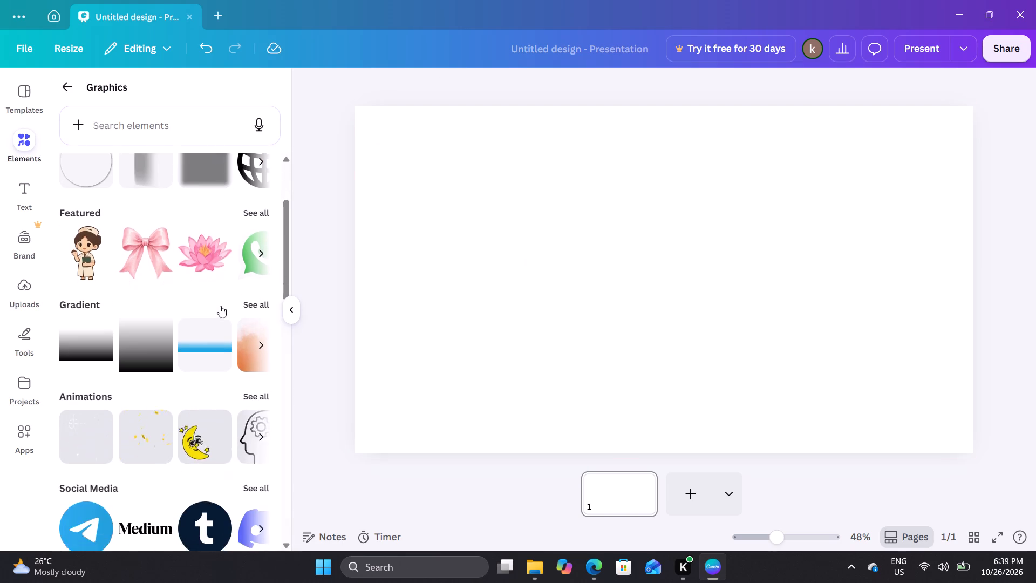
pyautogui.scroll(3, 220, 306)
pyautogui.scroll(-8, 216, 307)
pyautogui.scroll(4, 179, 317)
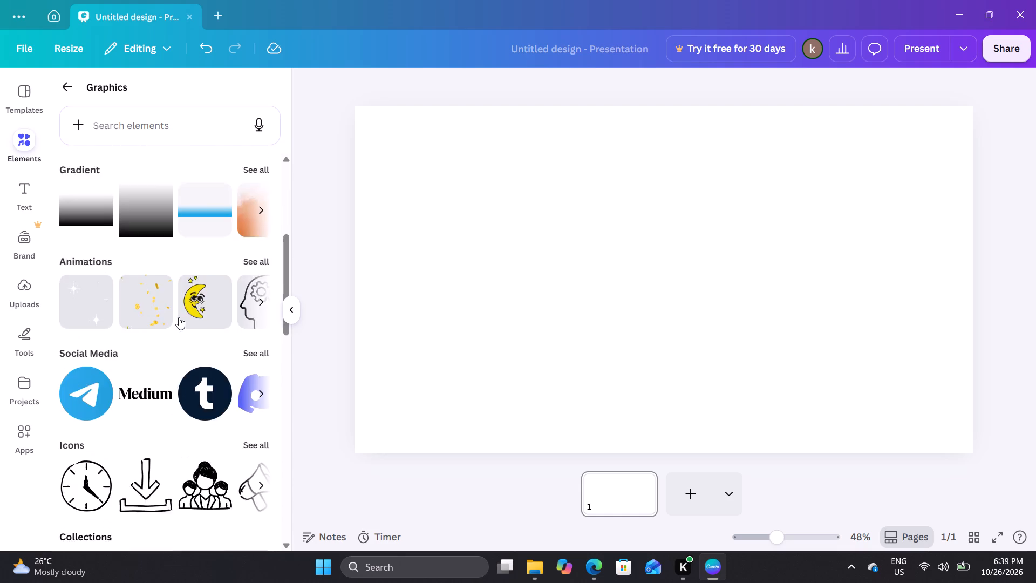
pyautogui.scroll(5, 181, 321)
pyautogui.click(30, 107)
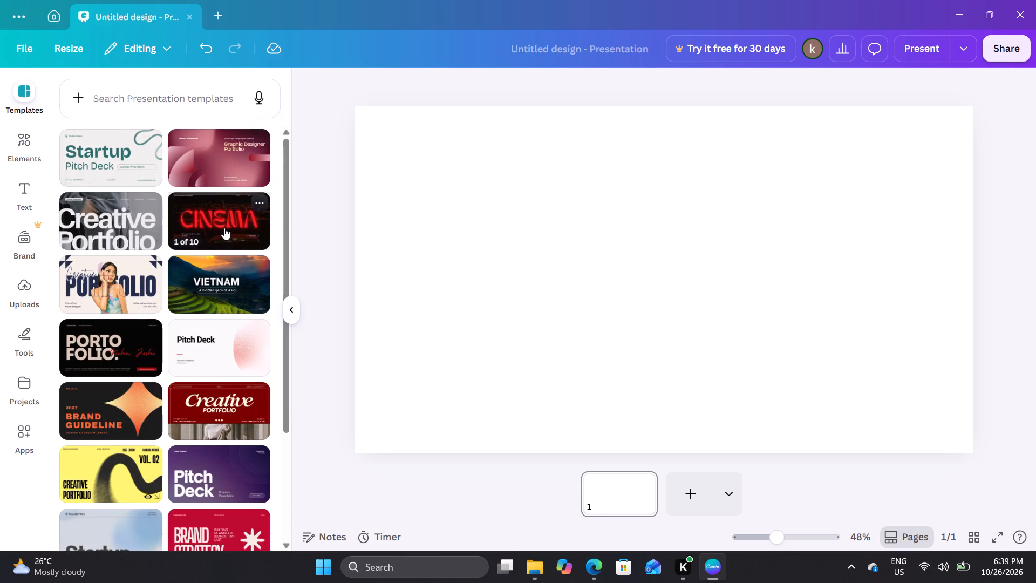
pyautogui.scroll(-3, 223, 270)
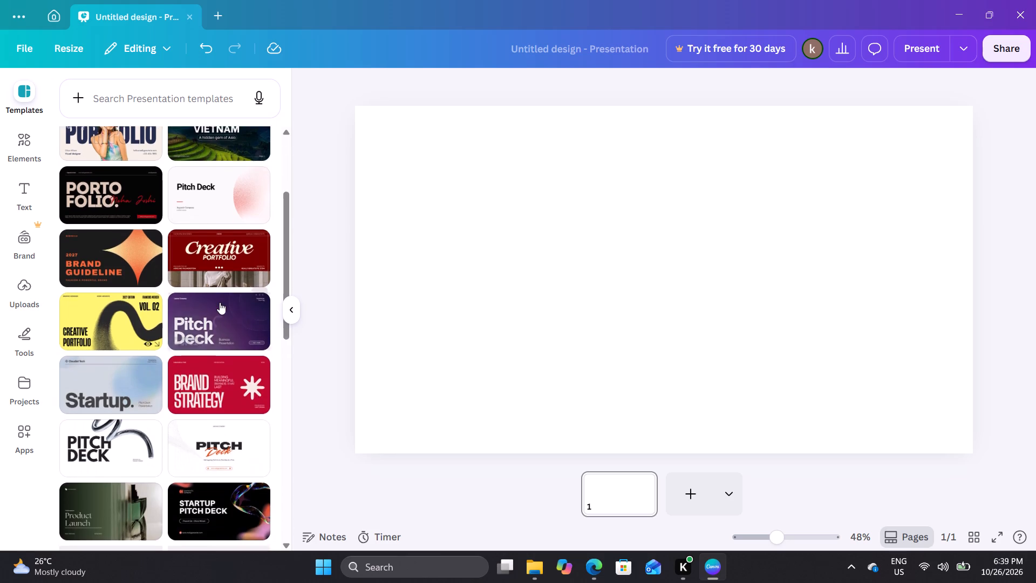
pyautogui.scroll(-3, 220, 302)
pyautogui.scroll(3, 213, 293)
pyautogui.scroll(4, 155, 198)
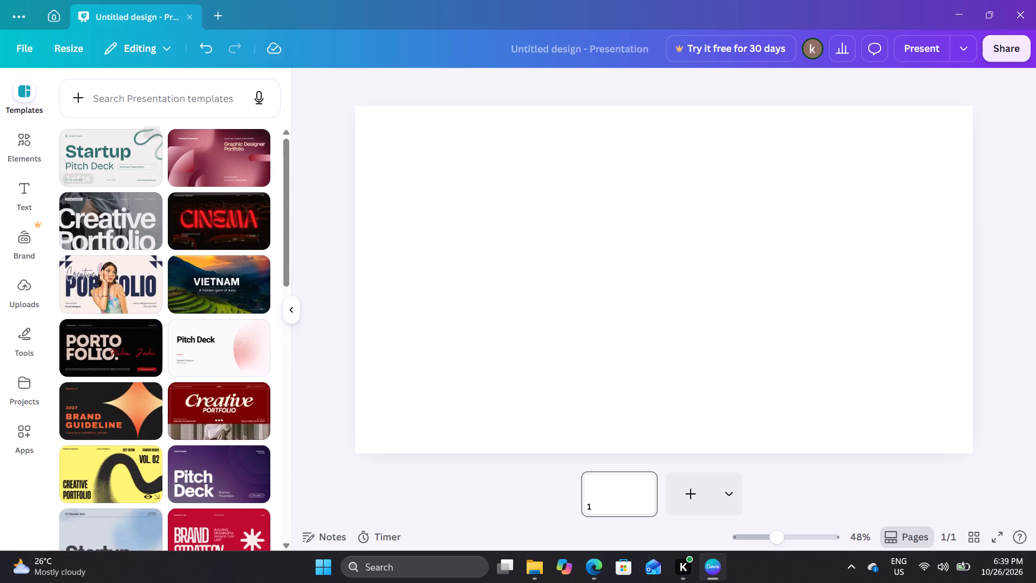
# Search the presentation templates for anime, look through the designs, and clear the search and its history.
pyautogui.click(146, 94)
pyautogui.write('anni')
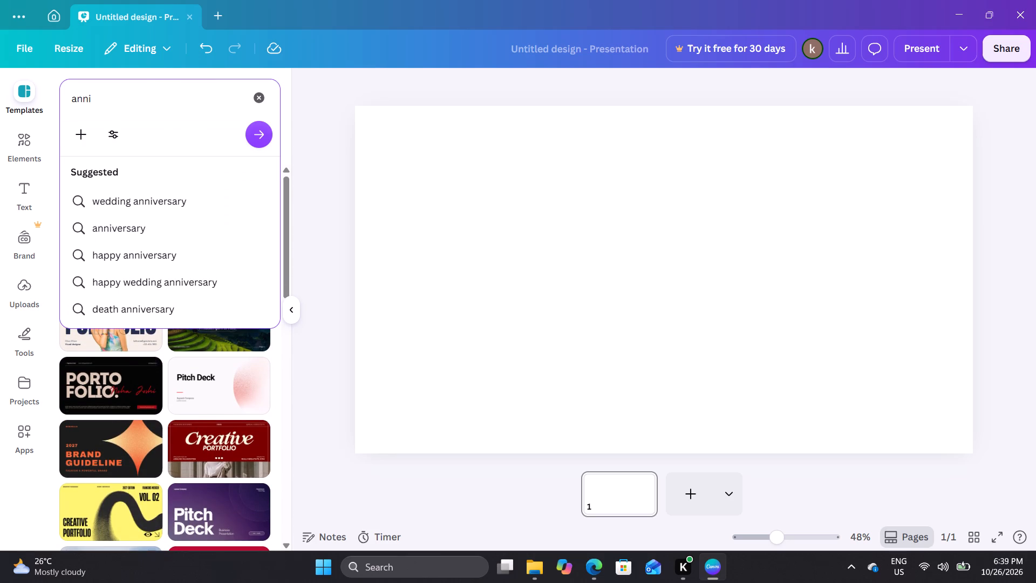
pyautogui.press('BackSpace')
pyautogui.press('BackSpace')
pyautogui.press('i')
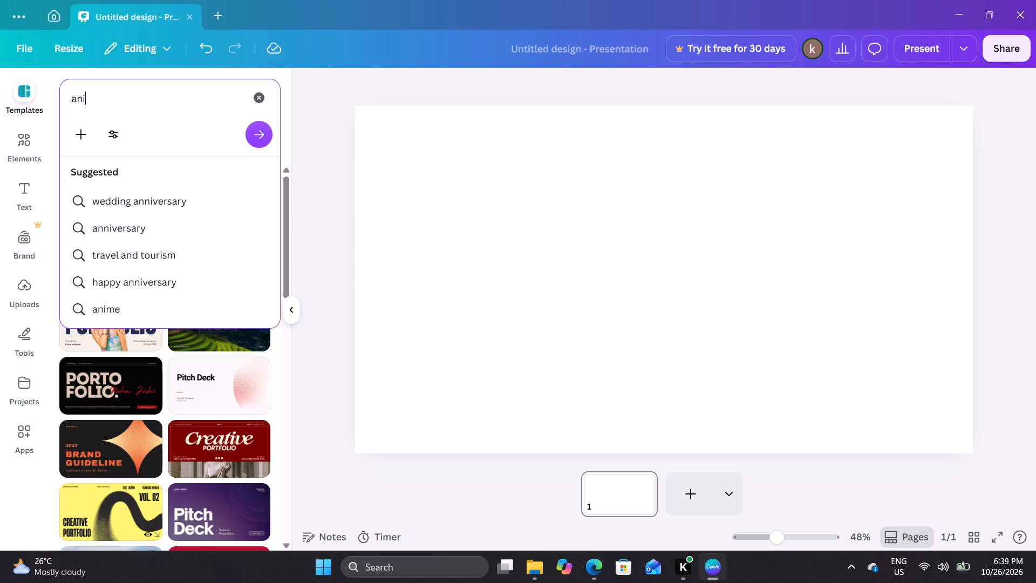
pyautogui.click(147, 200)
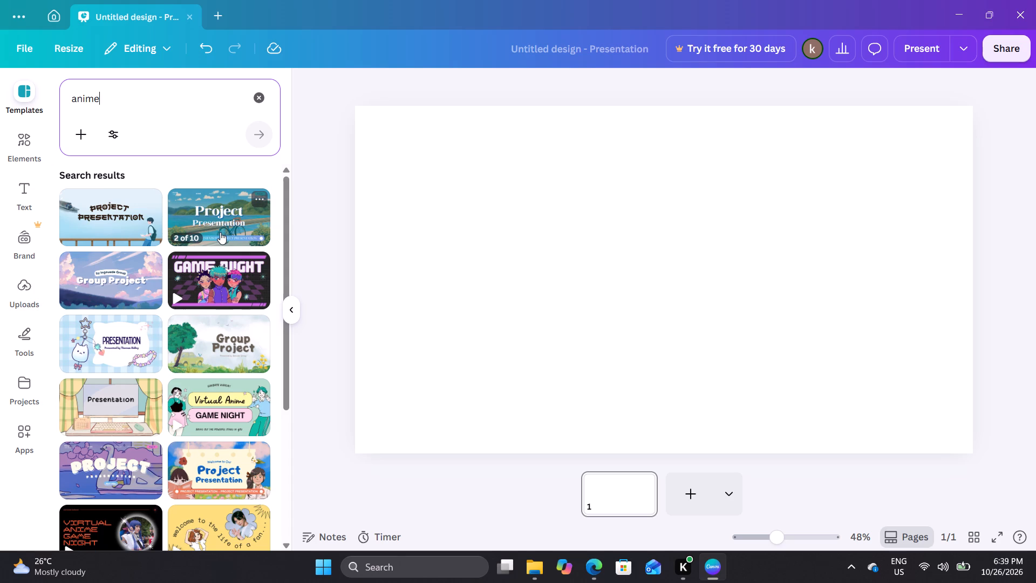
pyautogui.scroll(-4, 146, 351)
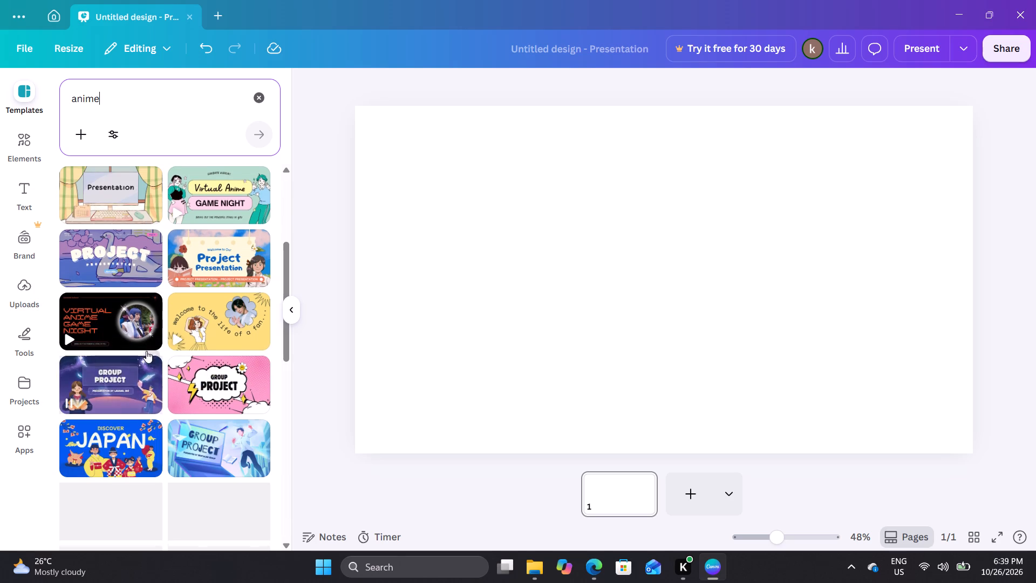
pyautogui.scroll(3, 152, 386)
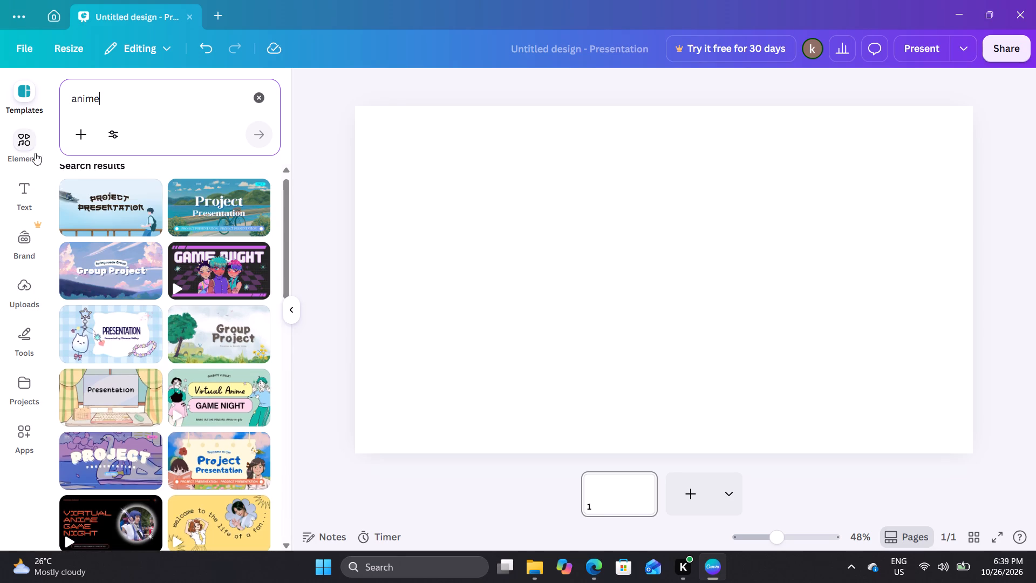
pyautogui.click(259, 96)
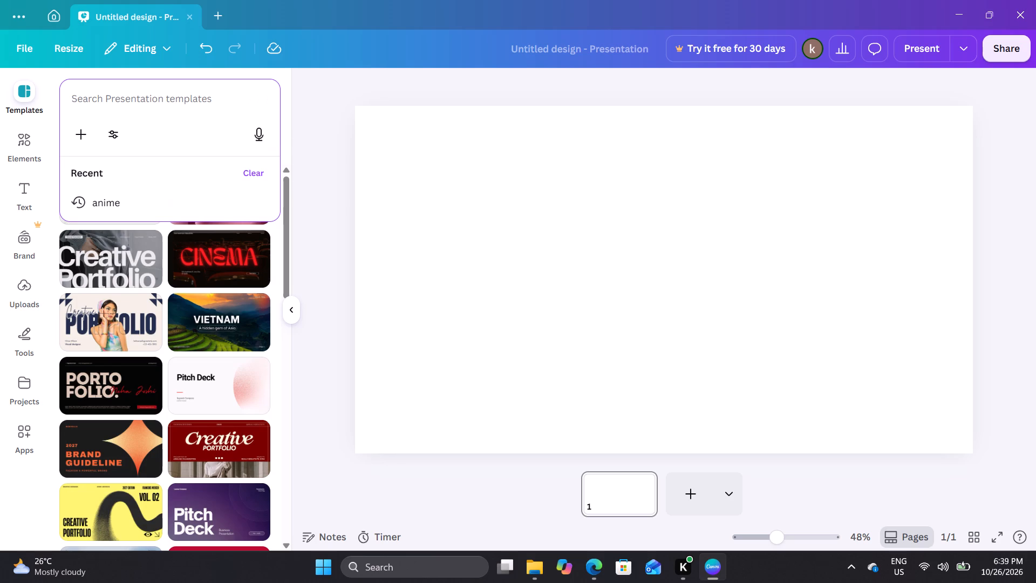
pyautogui.click(249, 167)
# Search the presentation templates for spiderman, look through the designs, and clear the search and its history.
pyautogui.click(122, 92)
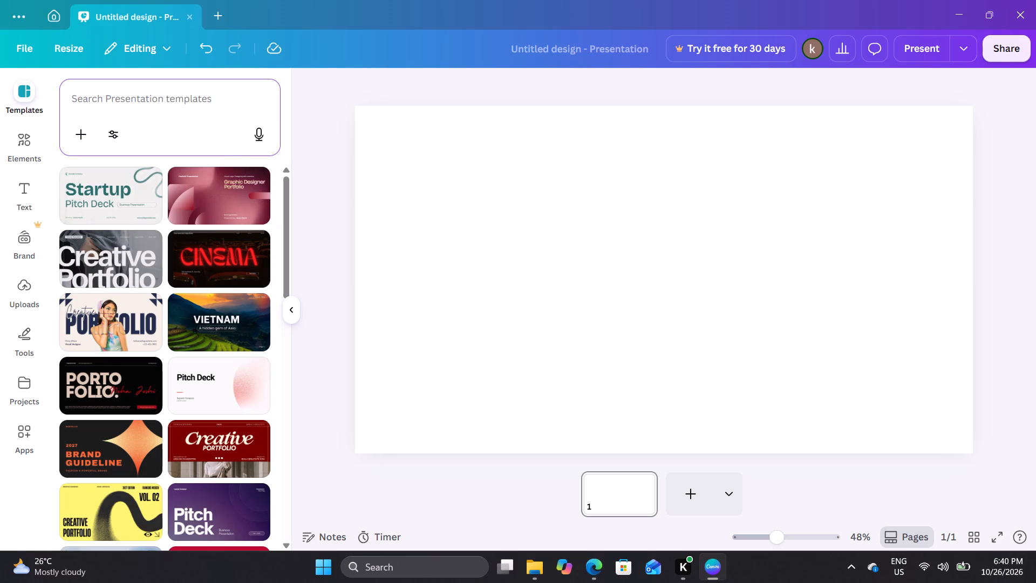
pyautogui.press('s')
pyautogui.press('p')
pyautogui.write('ider')
pyautogui.click(157, 204)
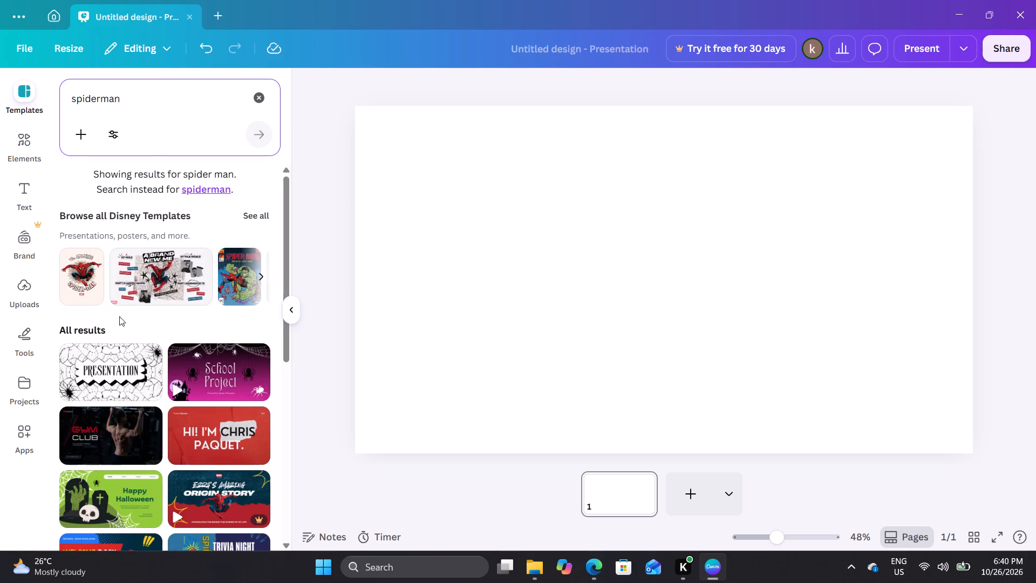
pyautogui.scroll(-1, 115, 327)
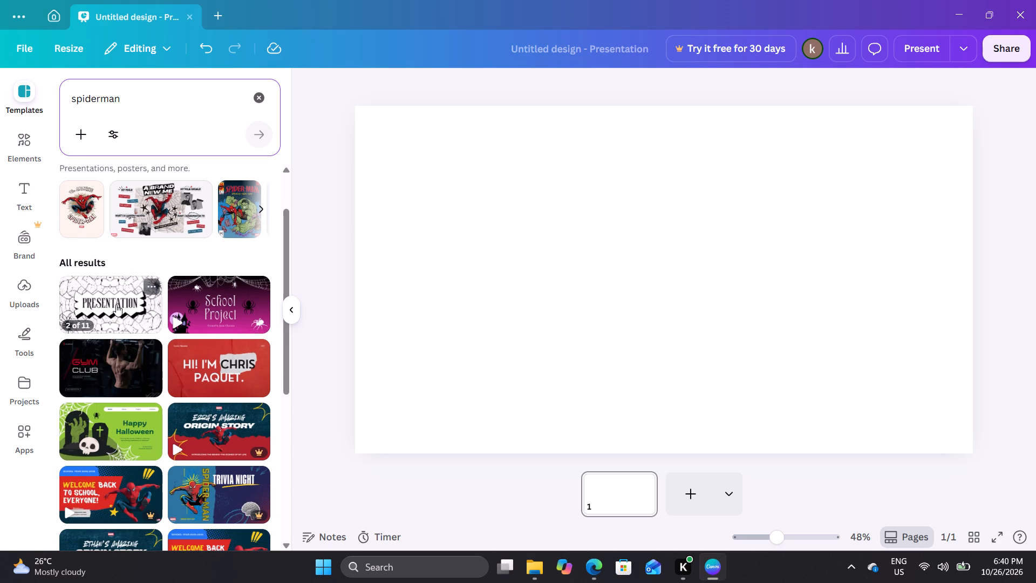
pyautogui.scroll(2, 117, 304)
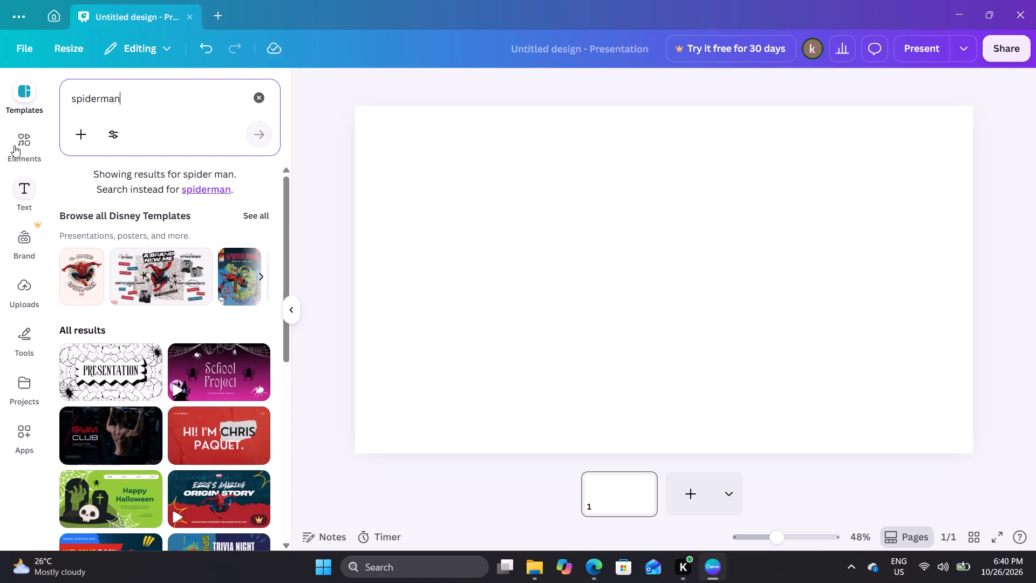
pyautogui.click(261, 100)
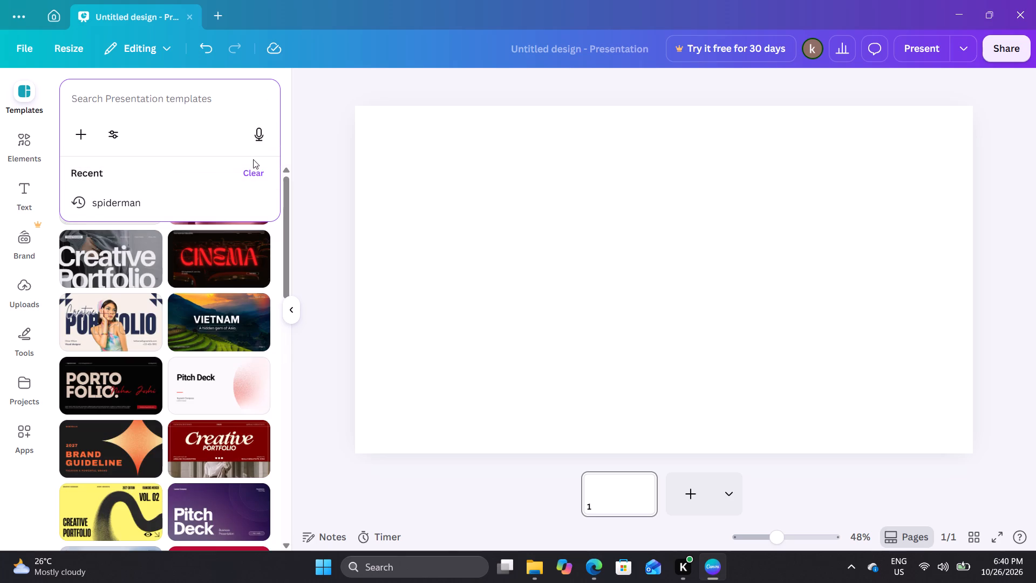
pyautogui.click(251, 172)
# Search the graphics for spiderman and add the black spider hanging from a thread to the slide.
pyautogui.click(33, 154)
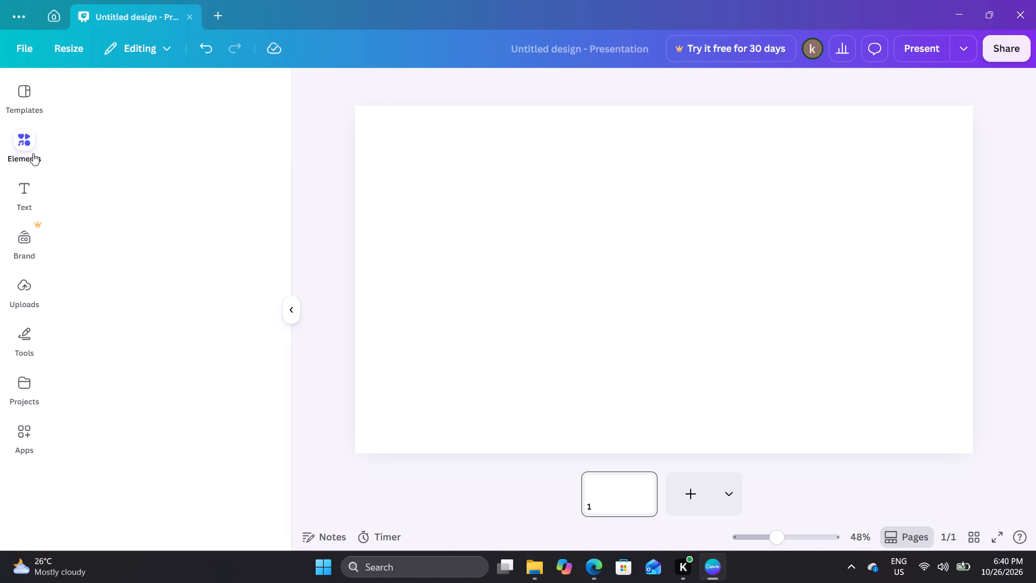
pyautogui.click(167, 126)
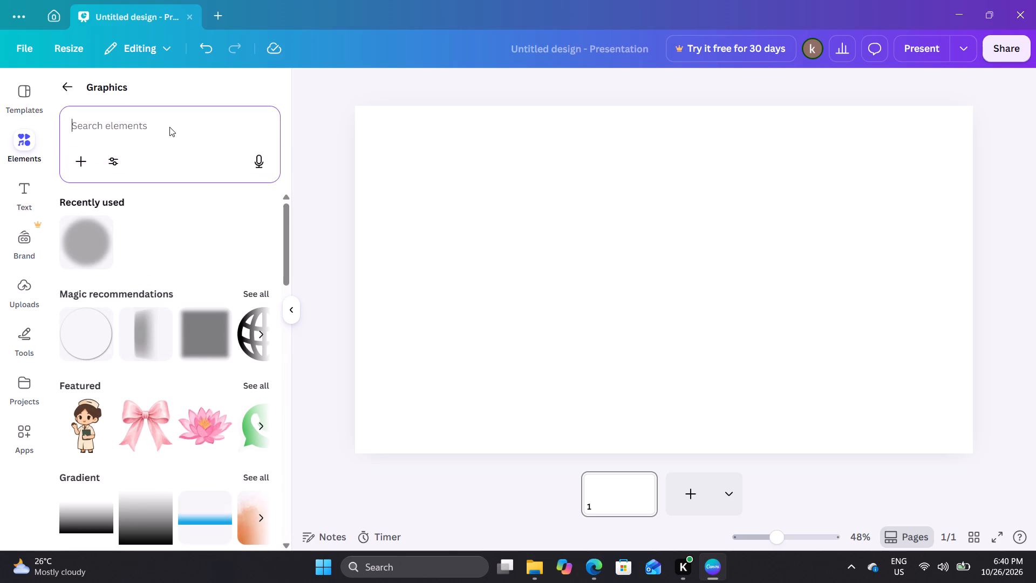
pyautogui.press('s')
pyautogui.press('p')
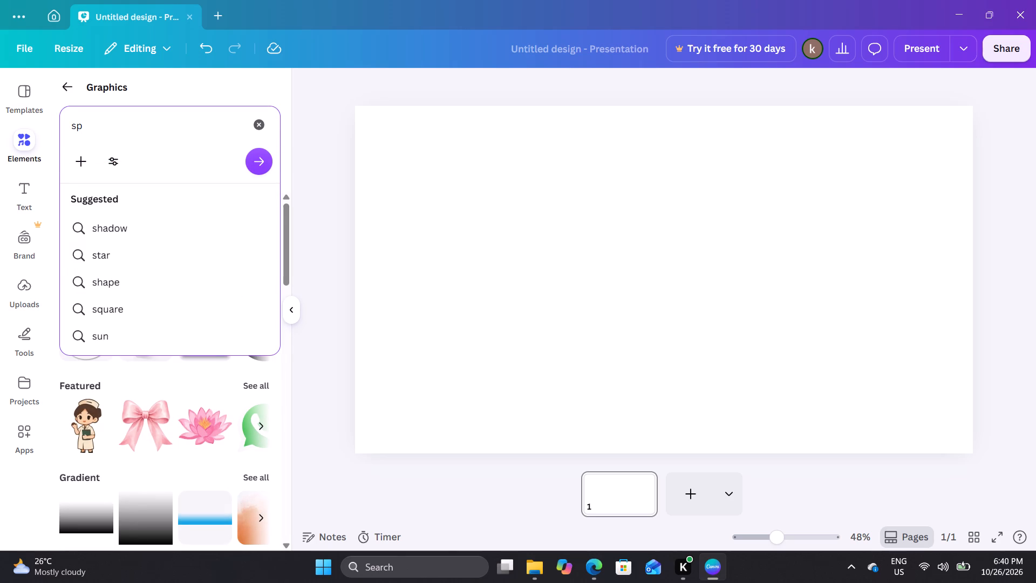
pyautogui.press('i')
pyautogui.click(141, 229)
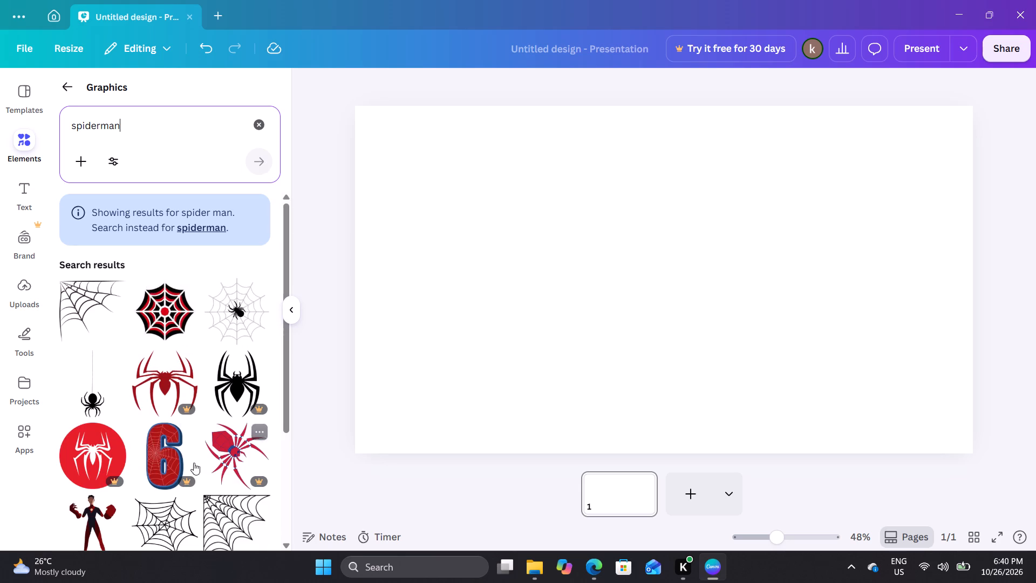
pyautogui.click(93, 391)
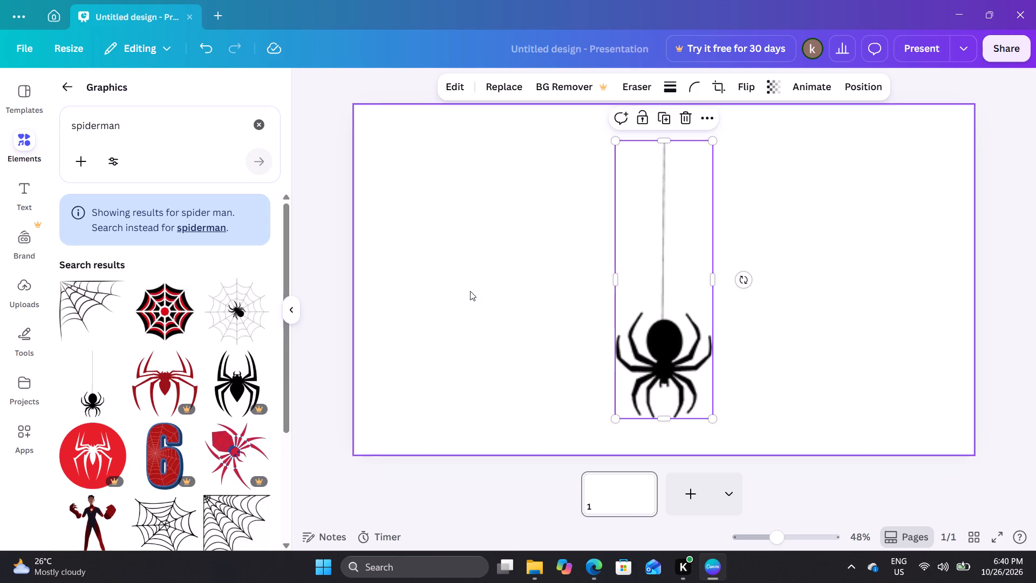
# Scale the hanging spider proportionally to slightly smaller than its inserted size.
pyautogui.moveTo(613, 420); pyautogui.dragTo(670, 263)
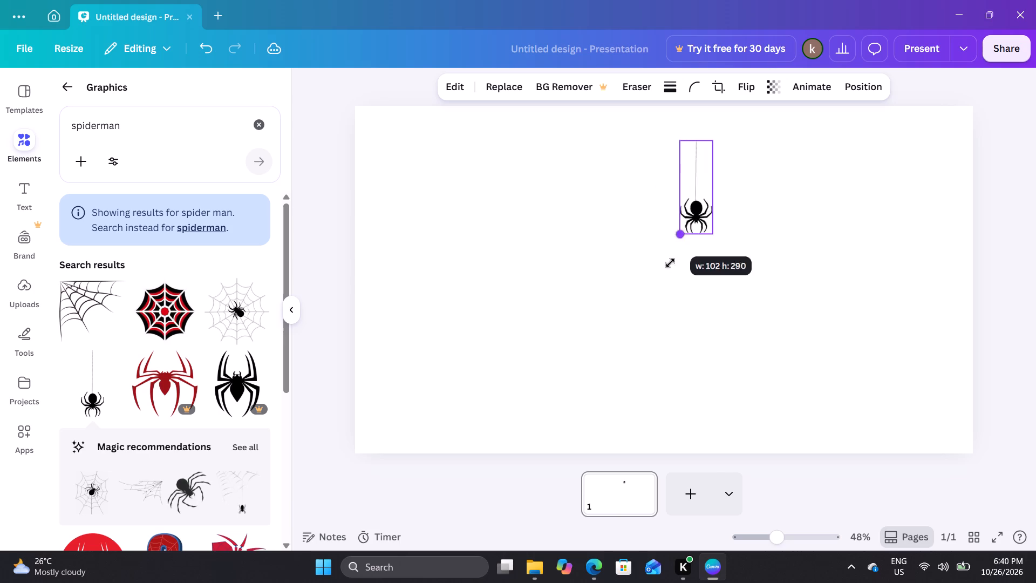
pyautogui.moveTo(670, 263); pyautogui.dragTo(675, 429)
# Crop away the spider's left half and move the remaining part slightly up and to the right.
pyautogui.moveTo(623, 274); pyautogui.dragTo(673, 283)
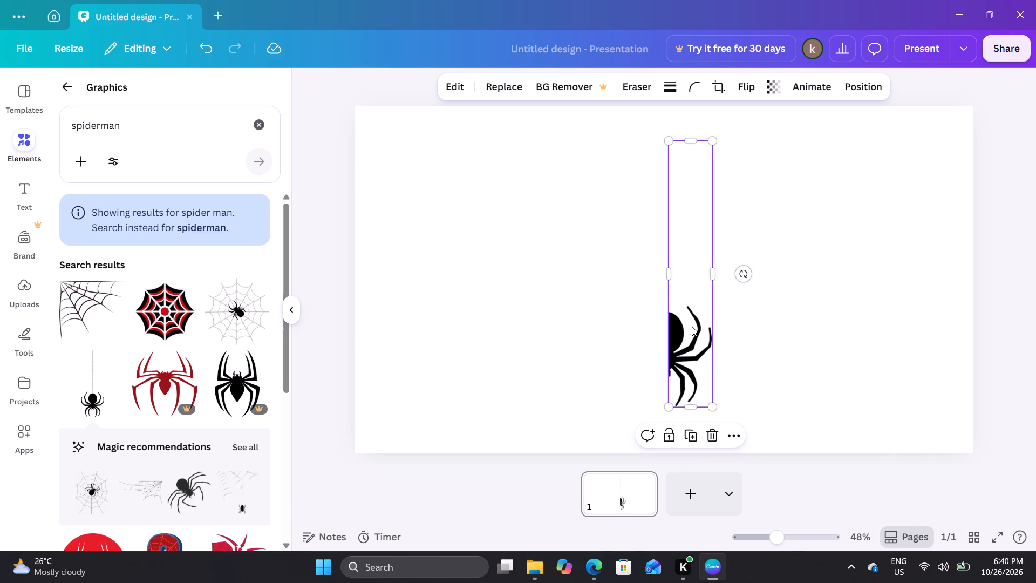
pyautogui.moveTo(690, 330); pyautogui.dragTo(720, 318)
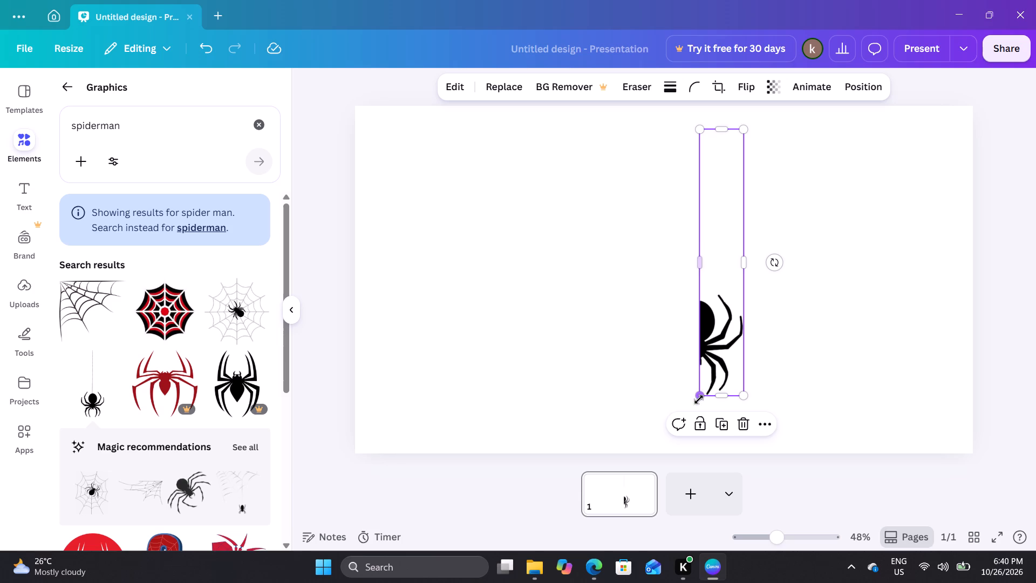
# Enlarge the cropped spider to about 876 high and readjust its left crop to just beyond the thread.
pyautogui.moveTo(699, 399); pyautogui.dragTo(608, 401)
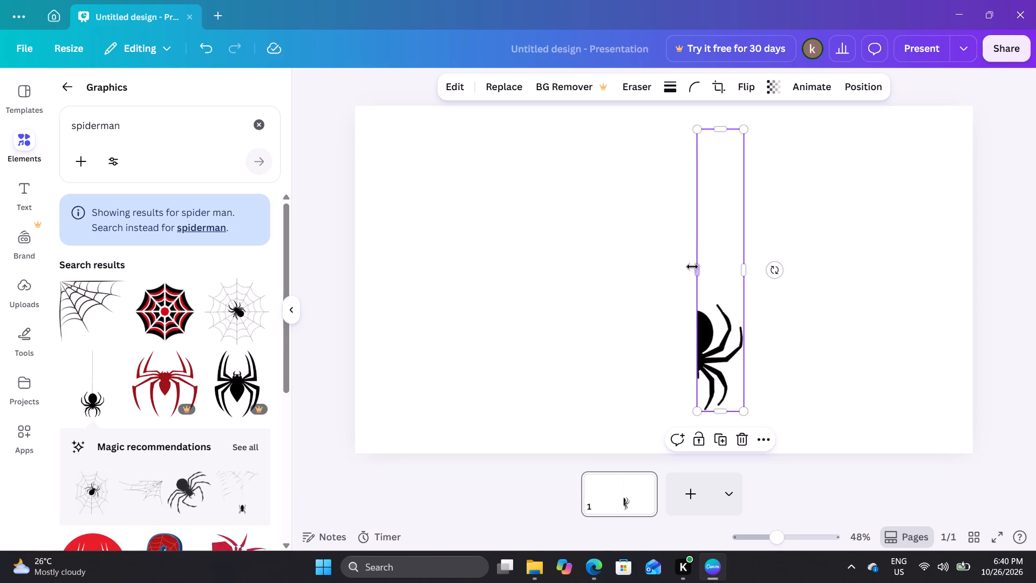
pyautogui.moveTo(693, 267); pyautogui.dragTo(642, 287)
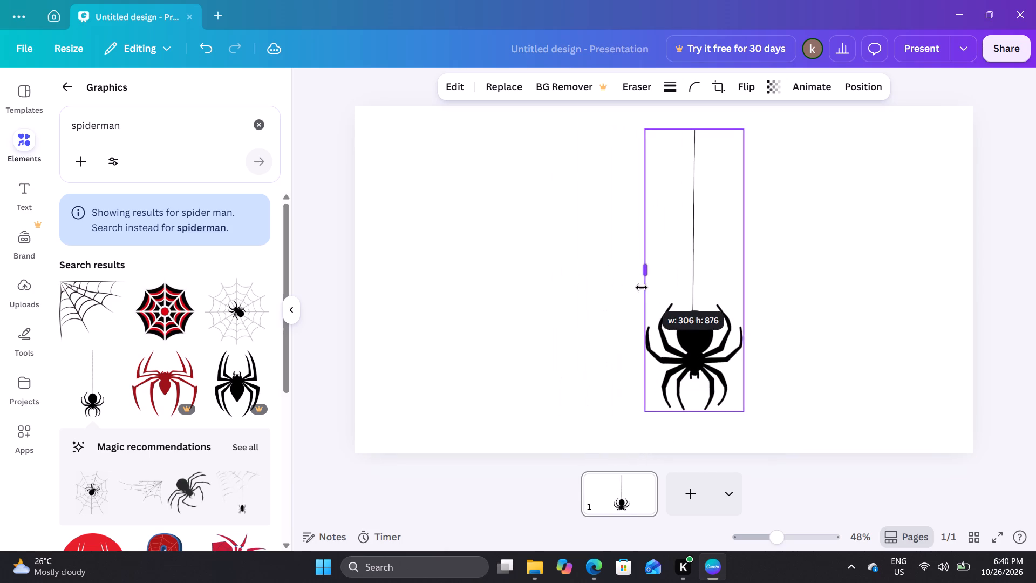
pyautogui.moveTo(642, 287); pyautogui.dragTo(686, 292)
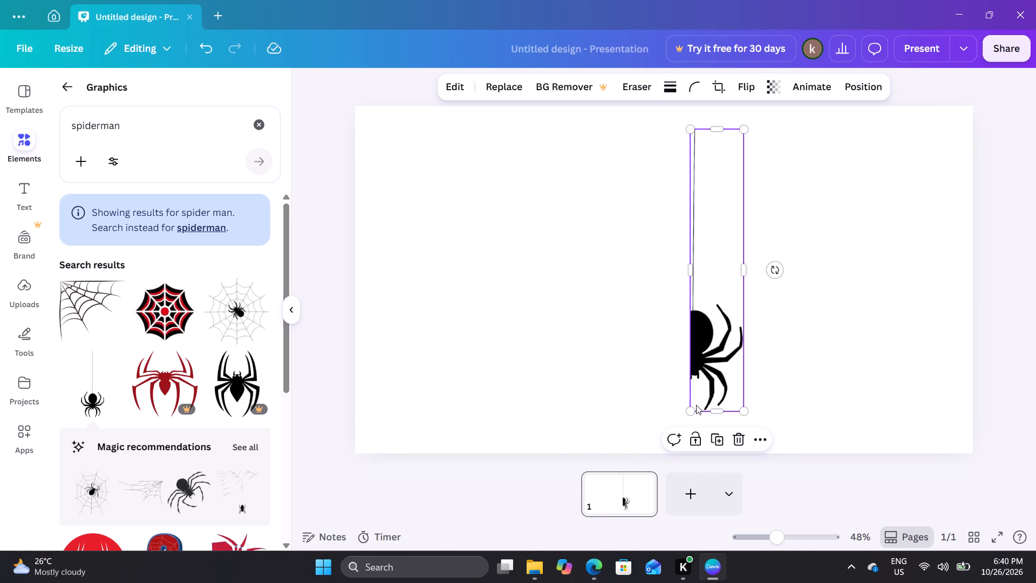
# Shrink the cropped hanging spider to about half its size and delete it from the slide.
pyautogui.moveTo(691, 412); pyautogui.dragTo(722, 273)
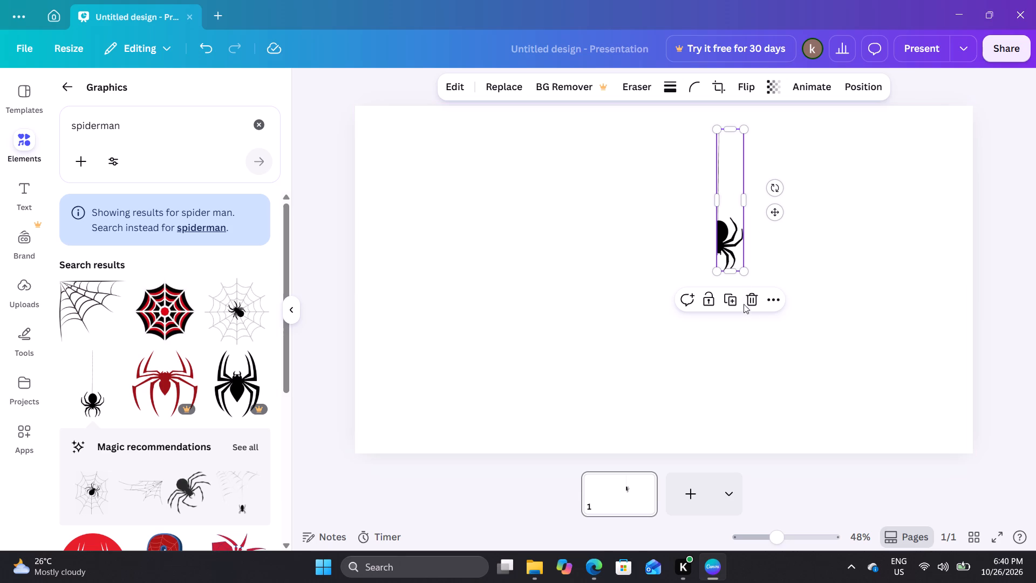
pyautogui.click(746, 300)
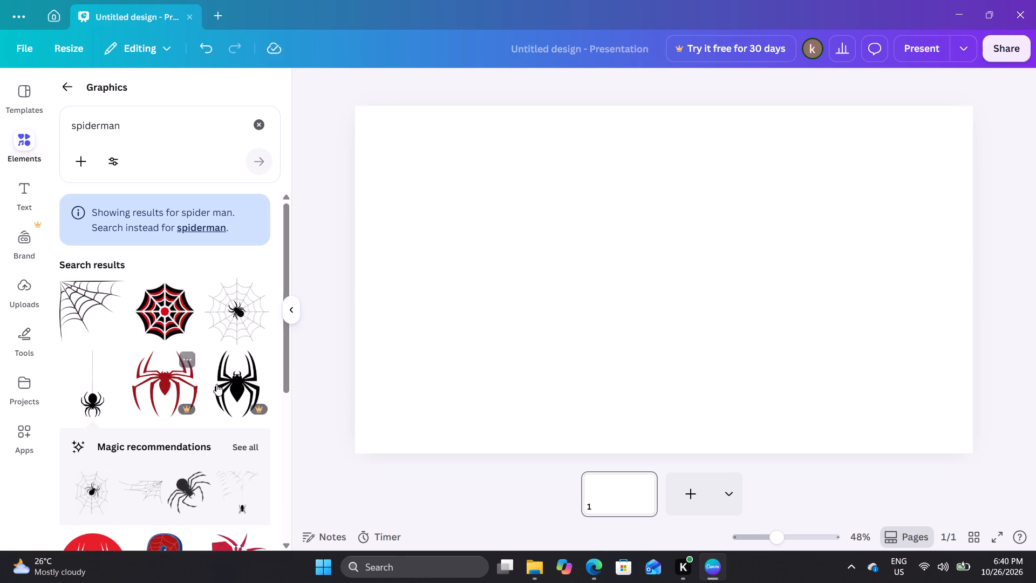
# Add the black corner spiderweb graphic, shrink it to about three-fifths of its inserted size, and tuck it into the slide's top-left corner.
pyautogui.scroll(-2, 230, 421)
pyautogui.scroll(2, 219, 393)
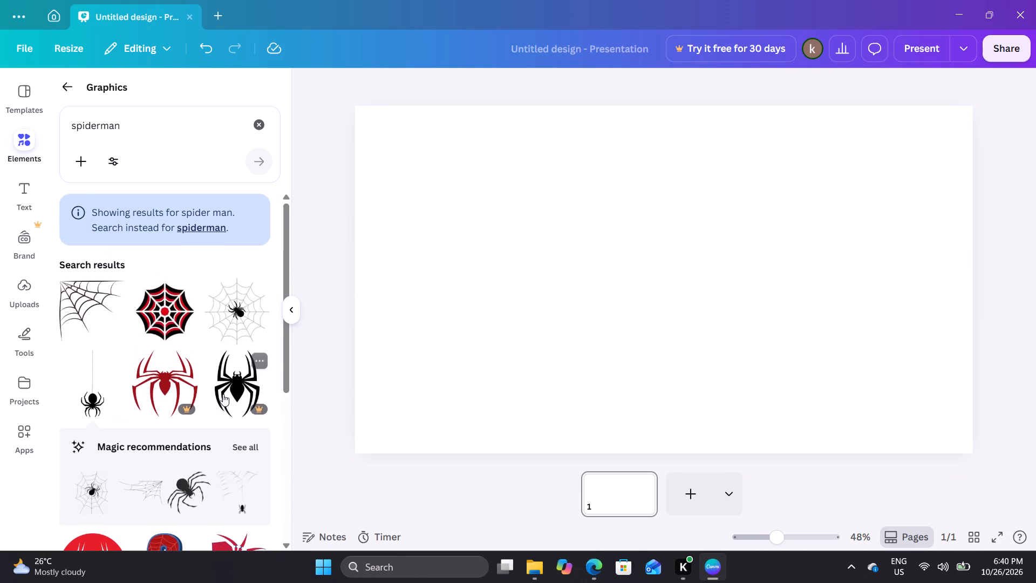
pyautogui.click(90, 308)
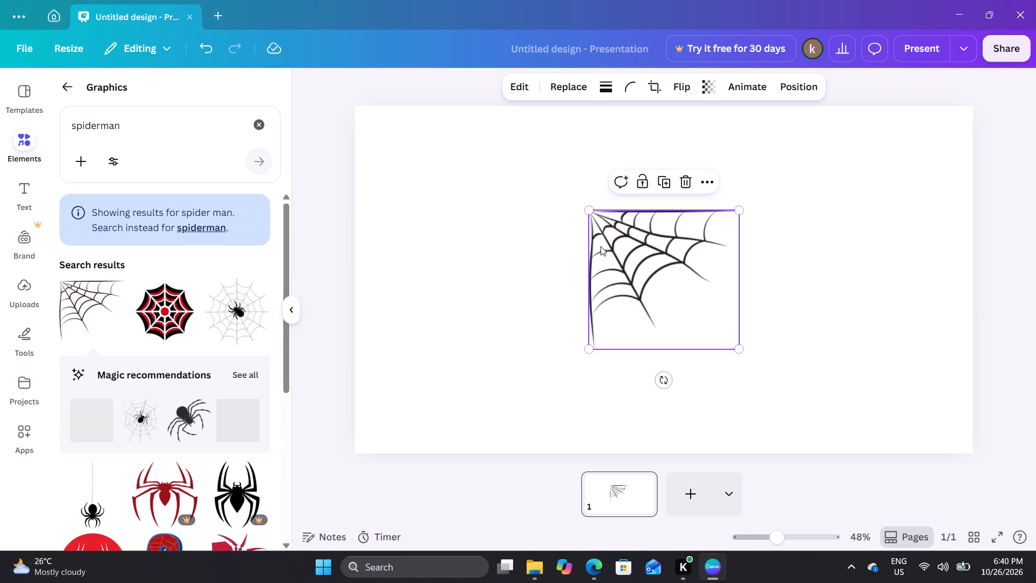
pyautogui.moveTo(624, 256); pyautogui.dragTo(369, 153)
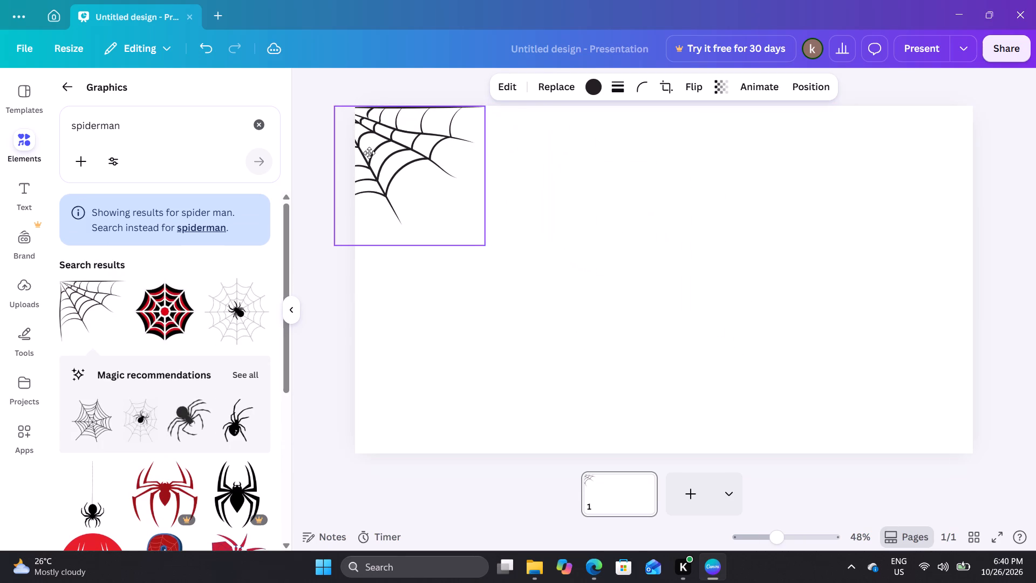
pyautogui.moveTo(369, 153); pyautogui.dragTo(427, 188)
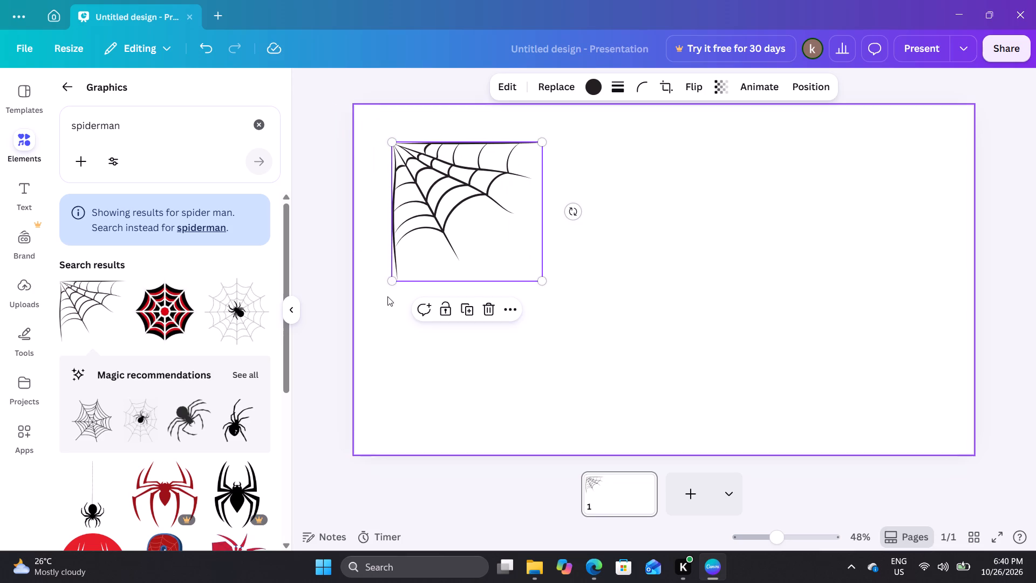
pyautogui.moveTo(391, 284); pyautogui.dragTo(464, 238)
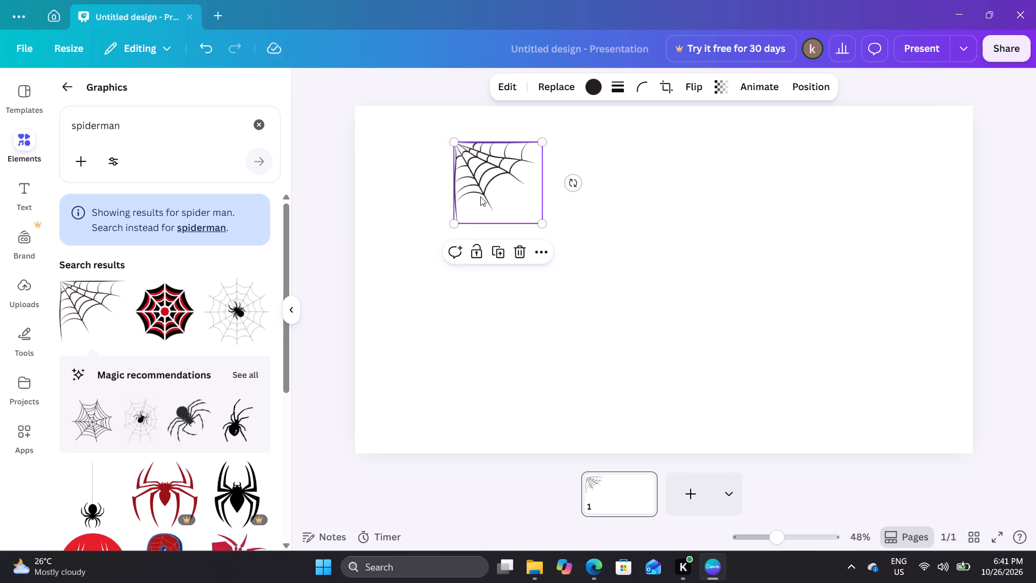
pyautogui.moveTo(480, 196); pyautogui.dragTo(381, 161)
pyautogui.click(565, 293)
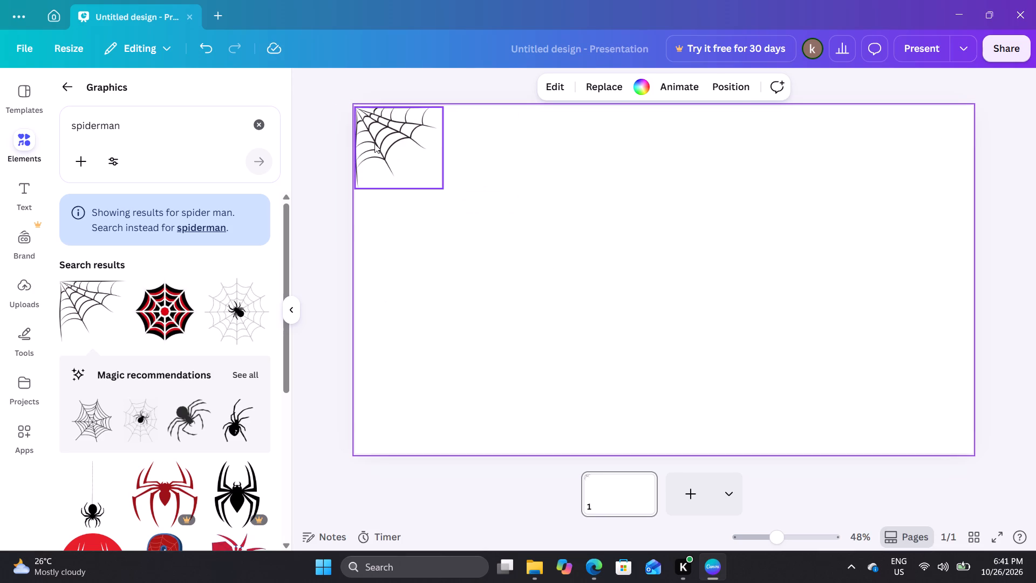
pyautogui.moveTo(374, 144); pyautogui.dragTo(369, 141)
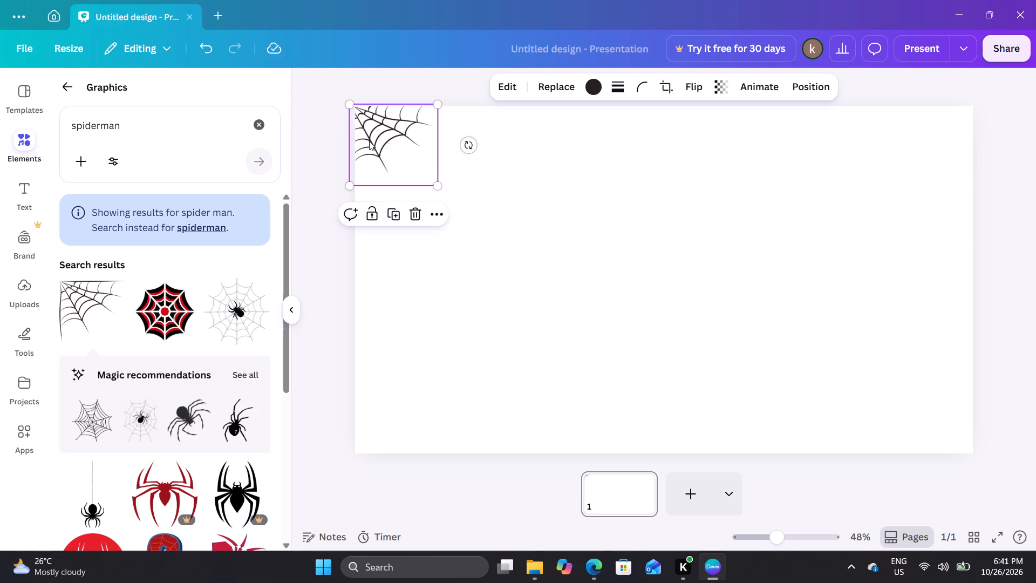
pyautogui.click(492, 240)
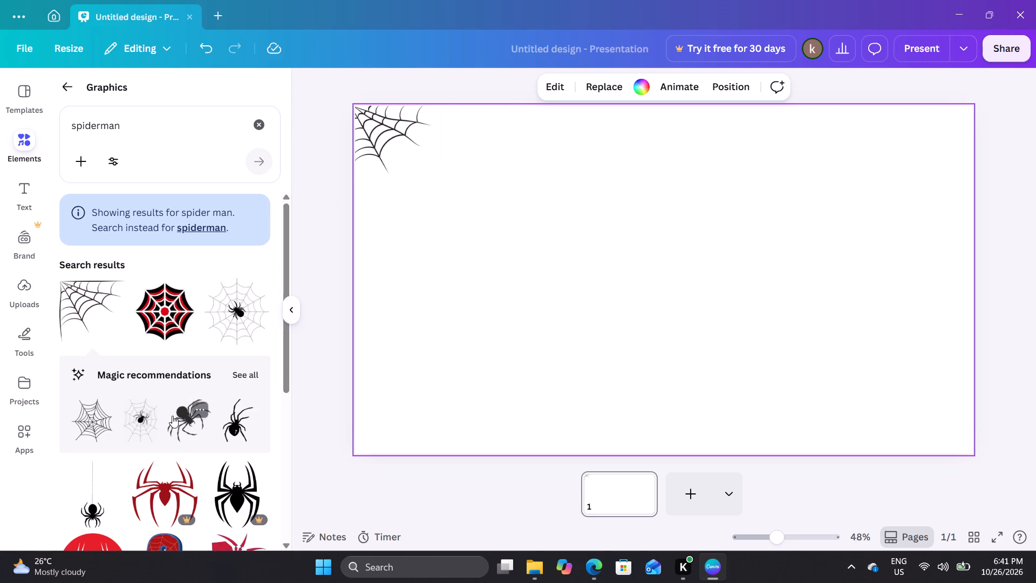
# Add the red spider emblem, enlarge it to about one and a half times its inserted size, and centre it on the slide.
pyautogui.scroll(-2, 172, 413)
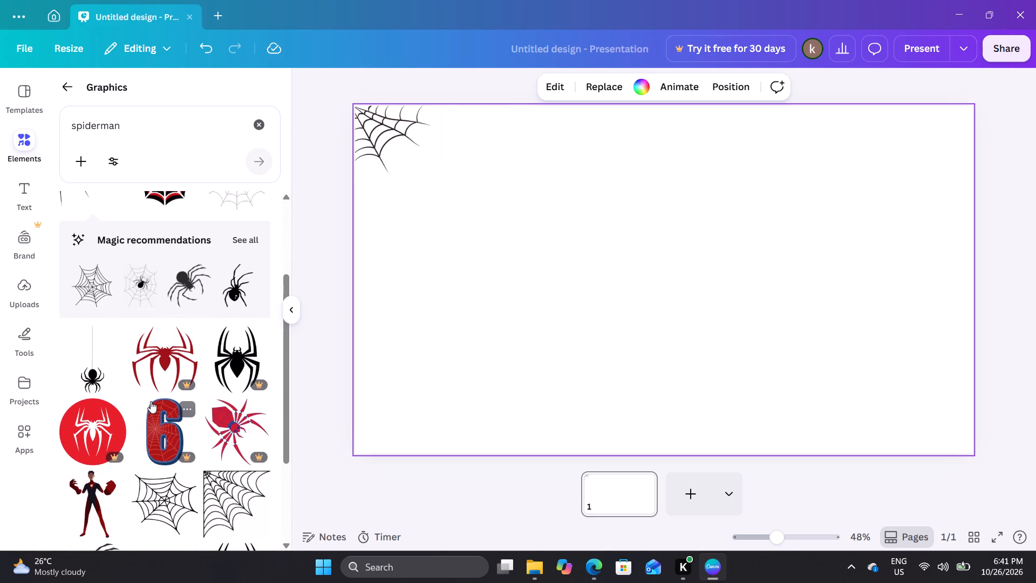
pyautogui.click(162, 366)
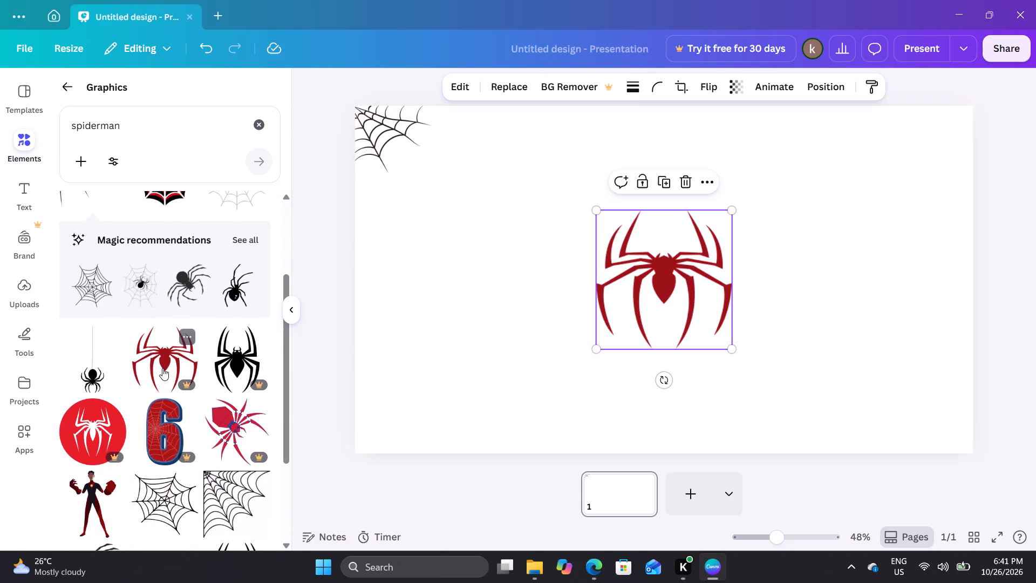
pyautogui.moveTo(592, 351); pyautogui.dragTo(513, 389)
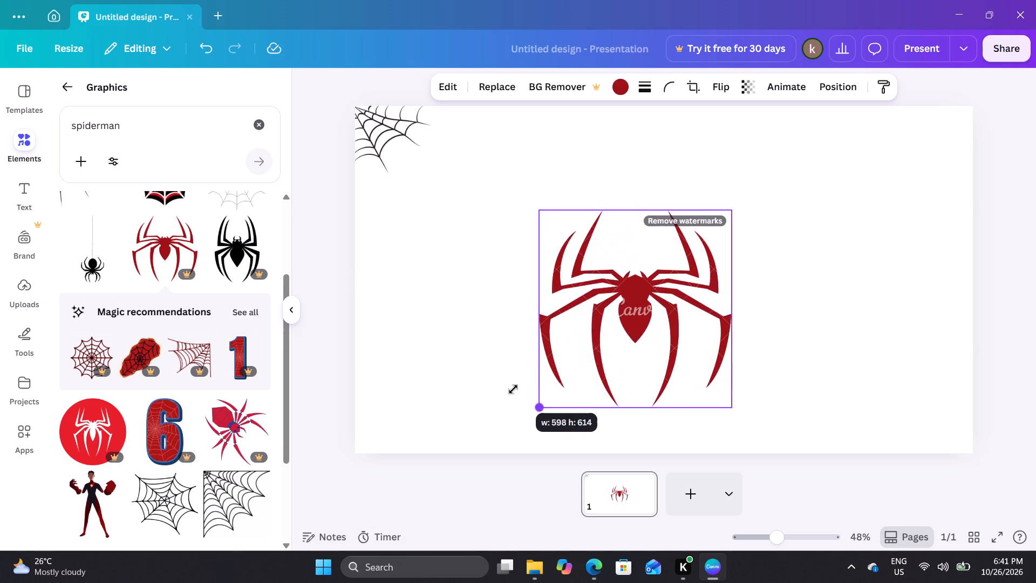
pyautogui.moveTo(513, 389); pyautogui.dragTo(493, 391)
pyautogui.moveTo(621, 323); pyautogui.dragTo(625, 276)
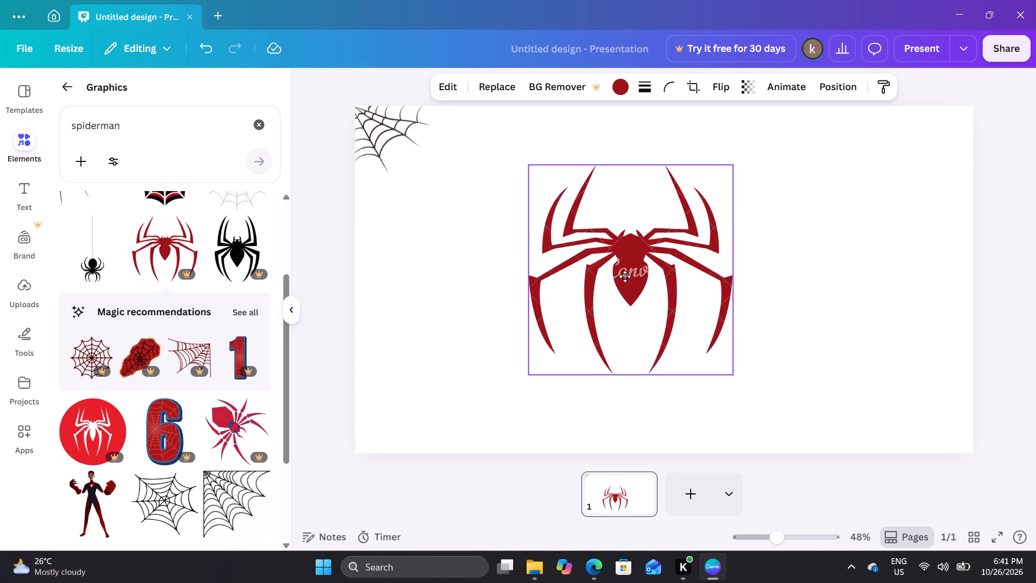
pyautogui.moveTo(625, 276); pyautogui.dragTo(653, 275)
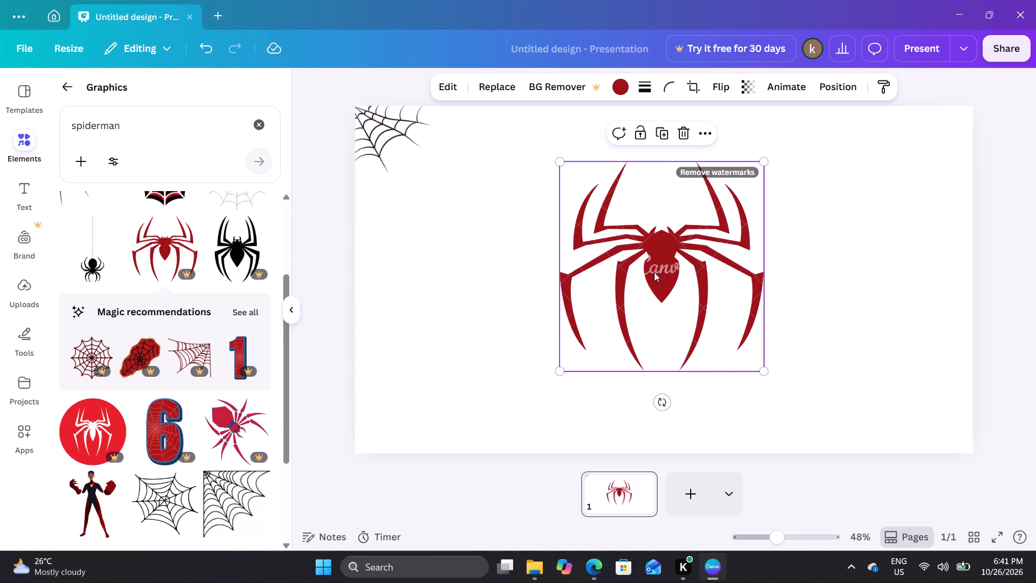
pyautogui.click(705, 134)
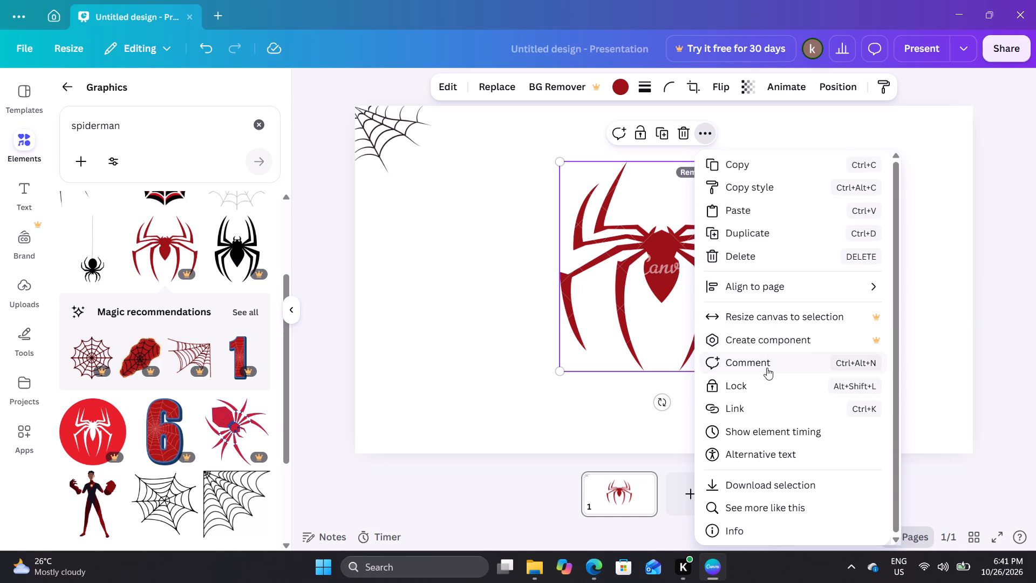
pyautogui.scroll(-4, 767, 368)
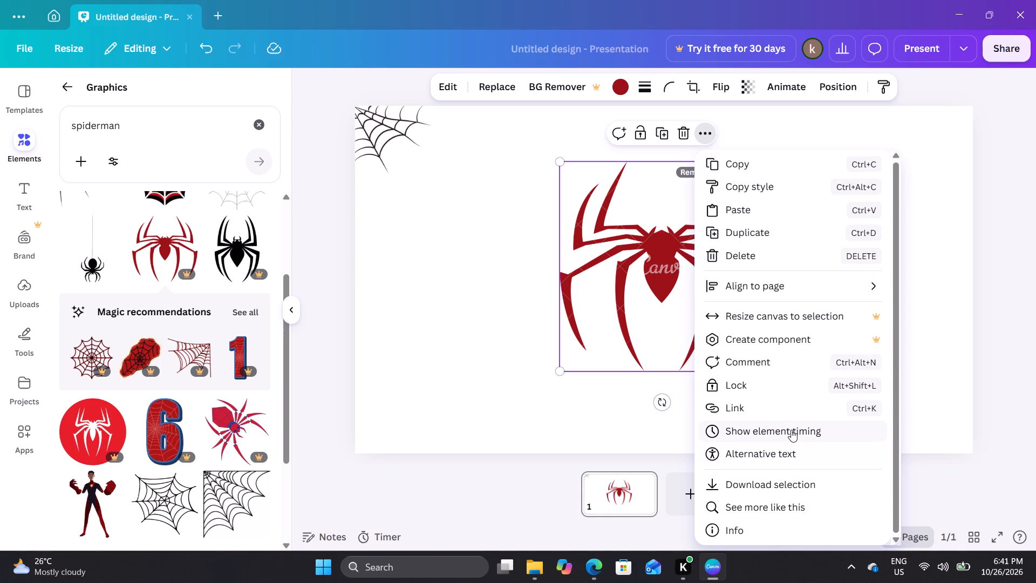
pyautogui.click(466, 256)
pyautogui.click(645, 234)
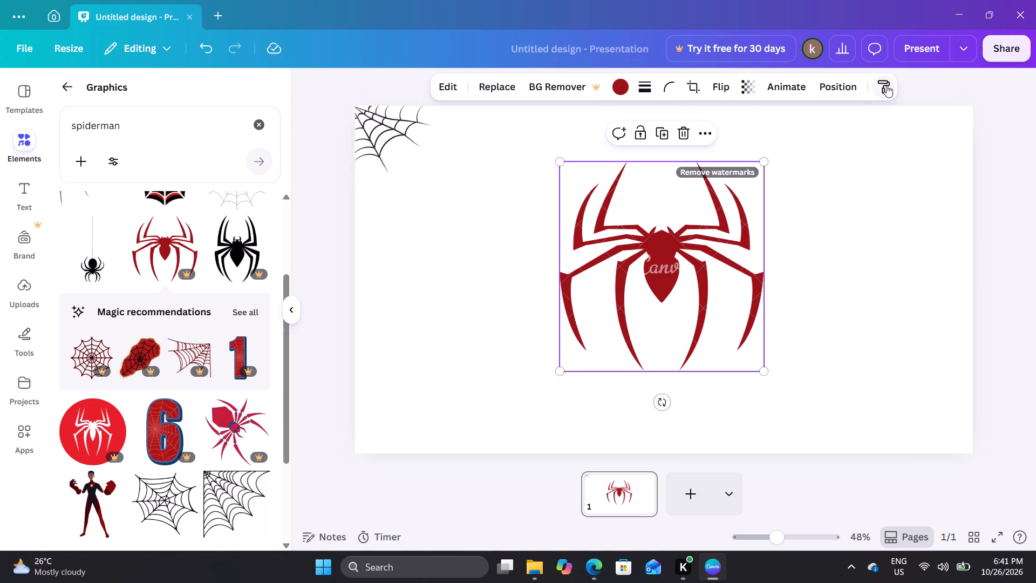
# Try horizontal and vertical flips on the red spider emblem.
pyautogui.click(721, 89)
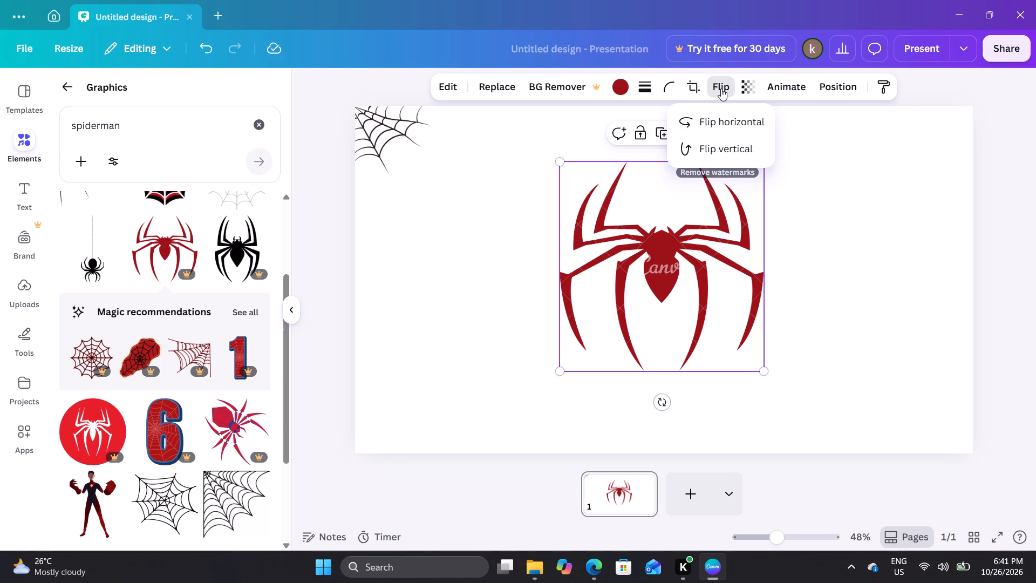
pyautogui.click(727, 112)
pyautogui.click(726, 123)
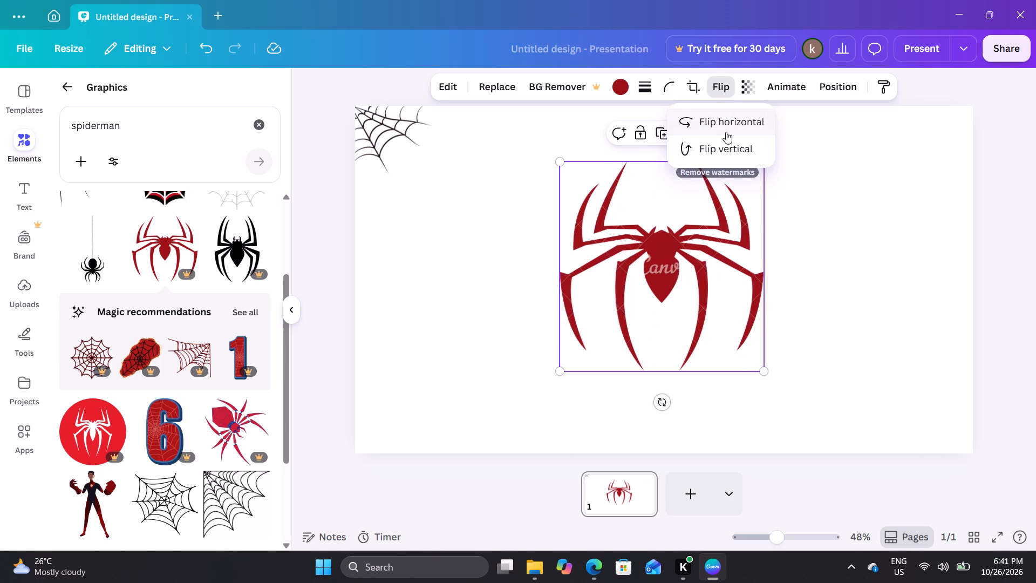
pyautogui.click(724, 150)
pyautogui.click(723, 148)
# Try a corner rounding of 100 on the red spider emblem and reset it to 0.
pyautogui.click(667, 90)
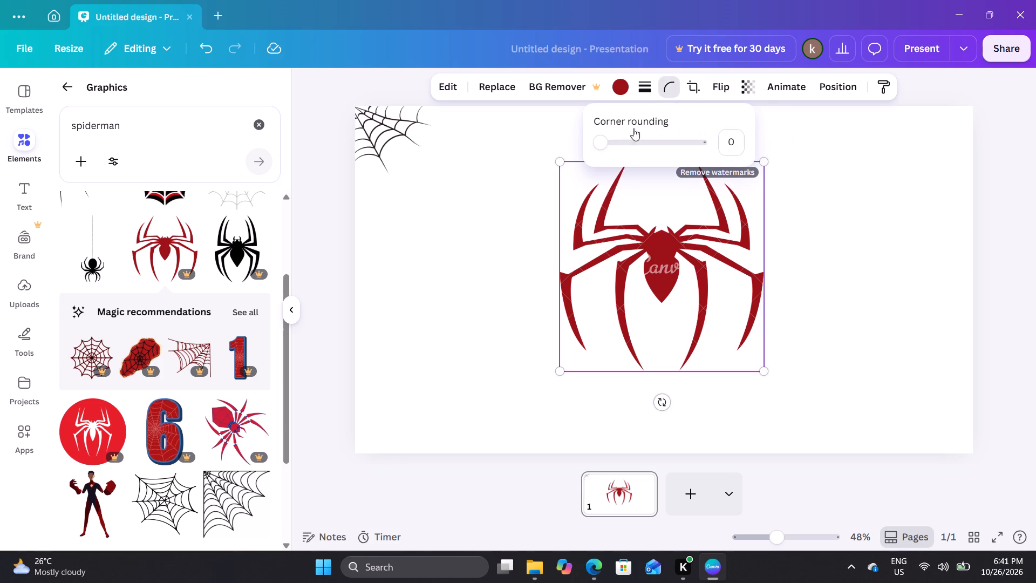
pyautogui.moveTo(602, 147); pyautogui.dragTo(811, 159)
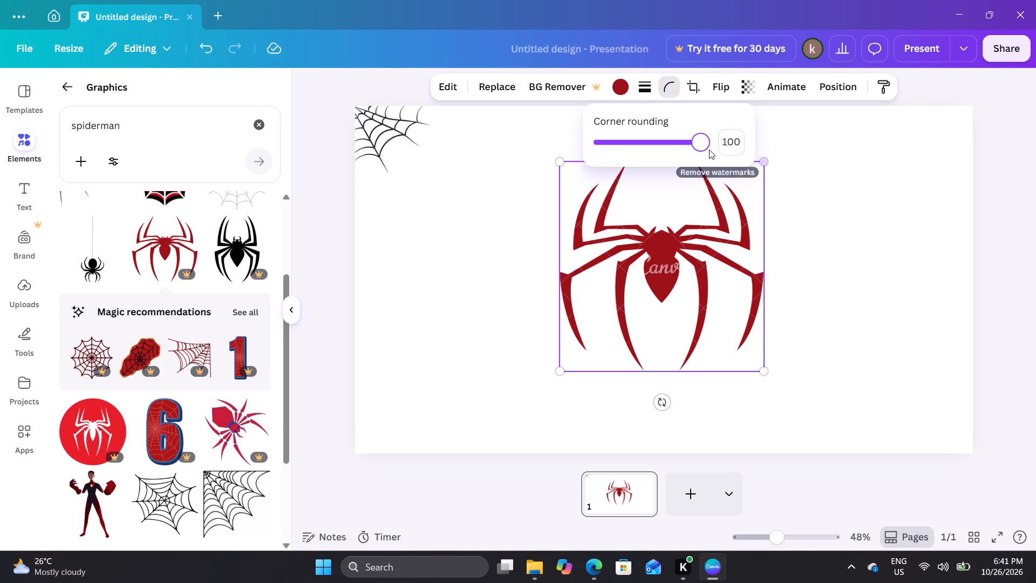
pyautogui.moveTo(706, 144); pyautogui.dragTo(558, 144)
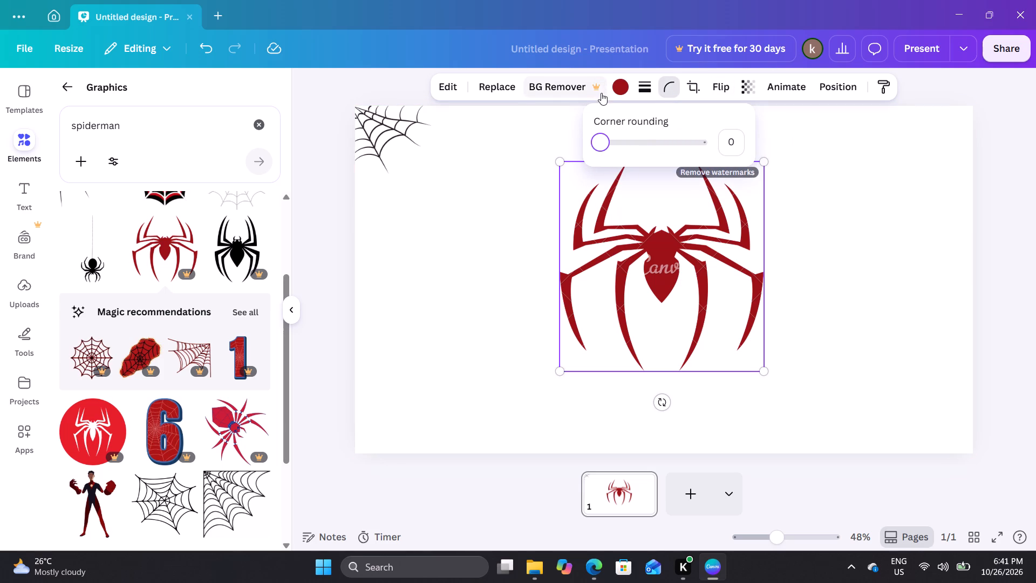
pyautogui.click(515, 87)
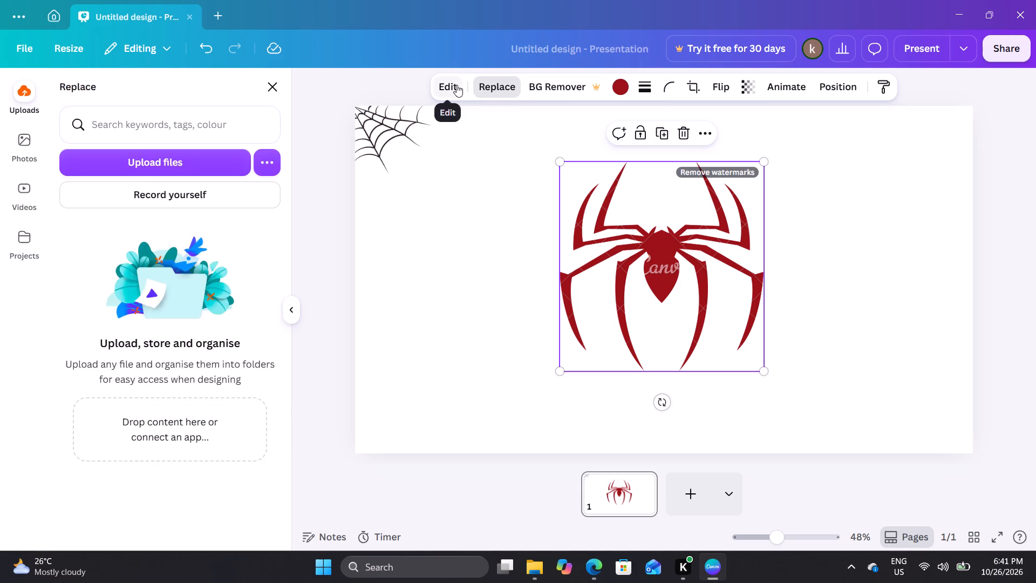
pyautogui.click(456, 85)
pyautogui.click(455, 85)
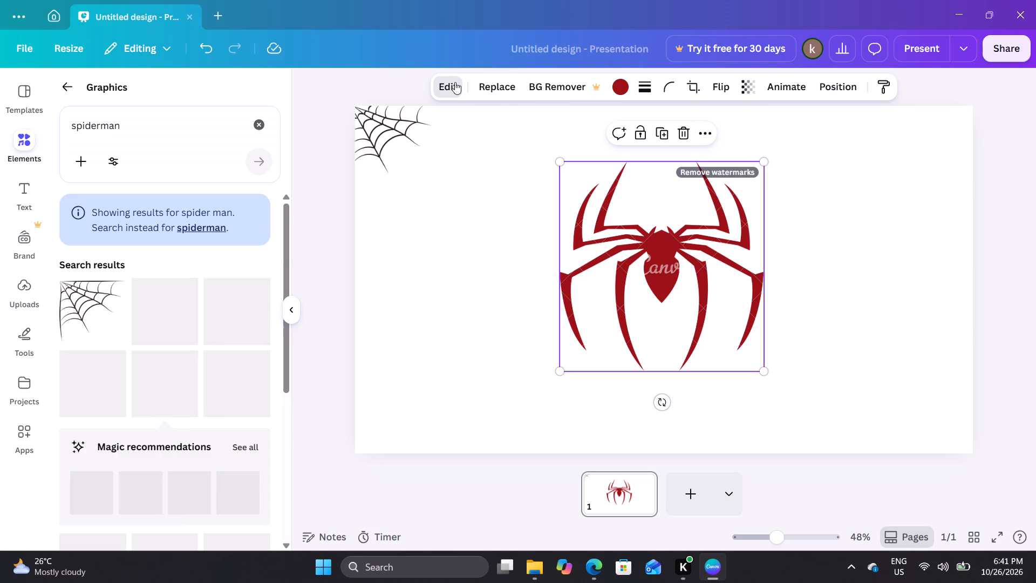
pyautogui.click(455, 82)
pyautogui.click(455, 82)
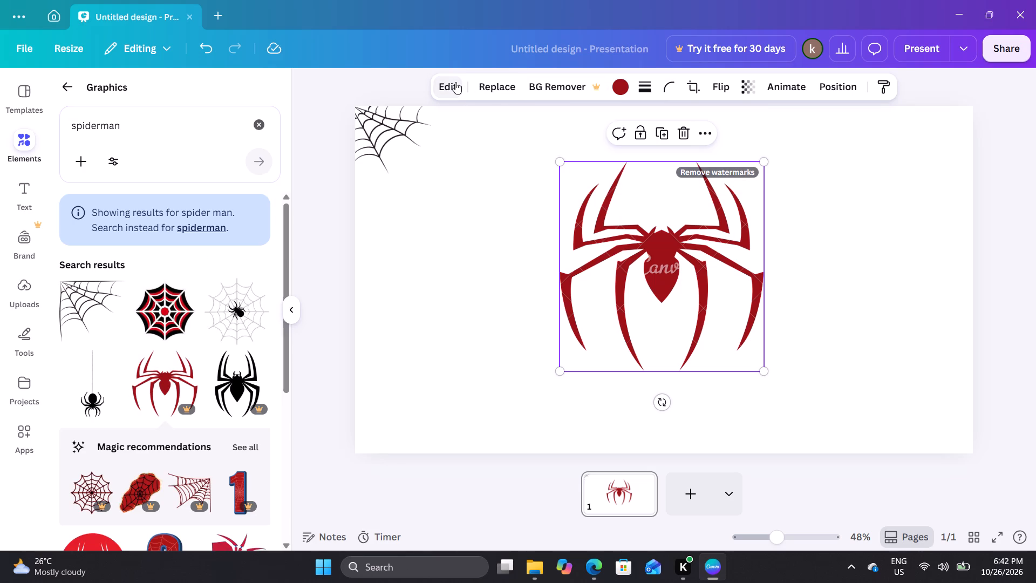
# Recolour the red spider emblem to the custom dark red #91070C.
pyautogui.click(618, 85)
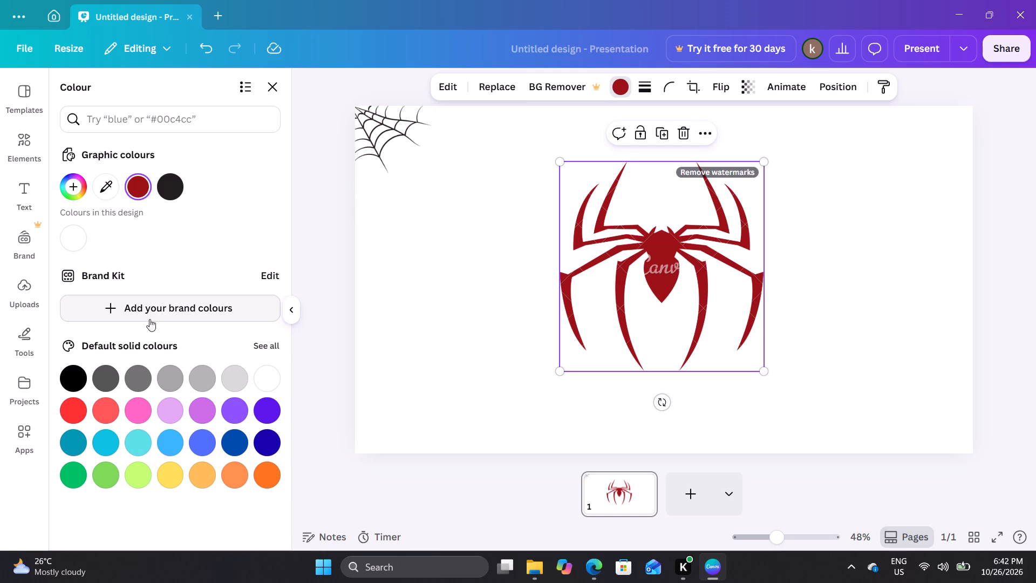
pyautogui.scroll(-5, 149, 322)
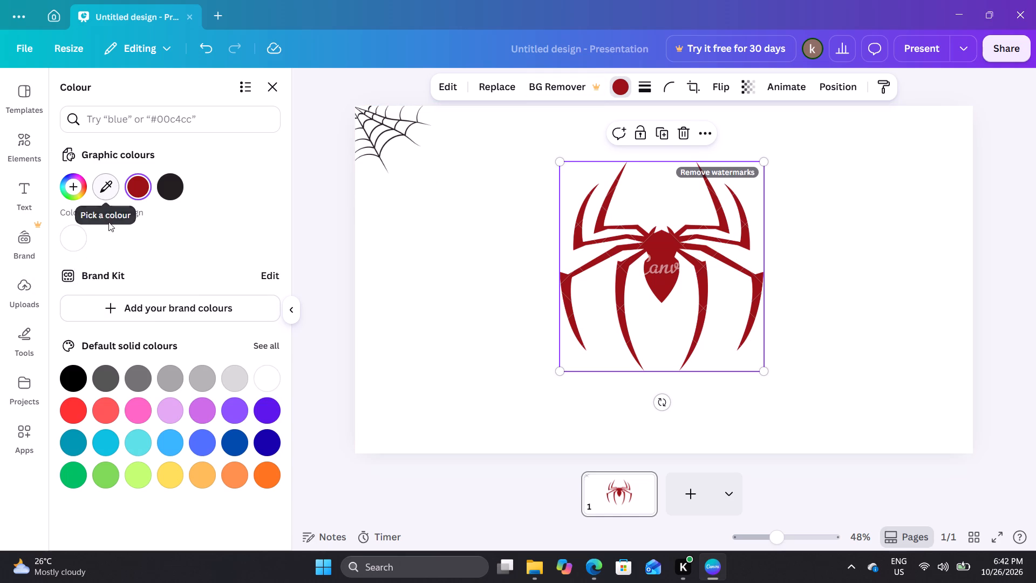
pyautogui.click(110, 189)
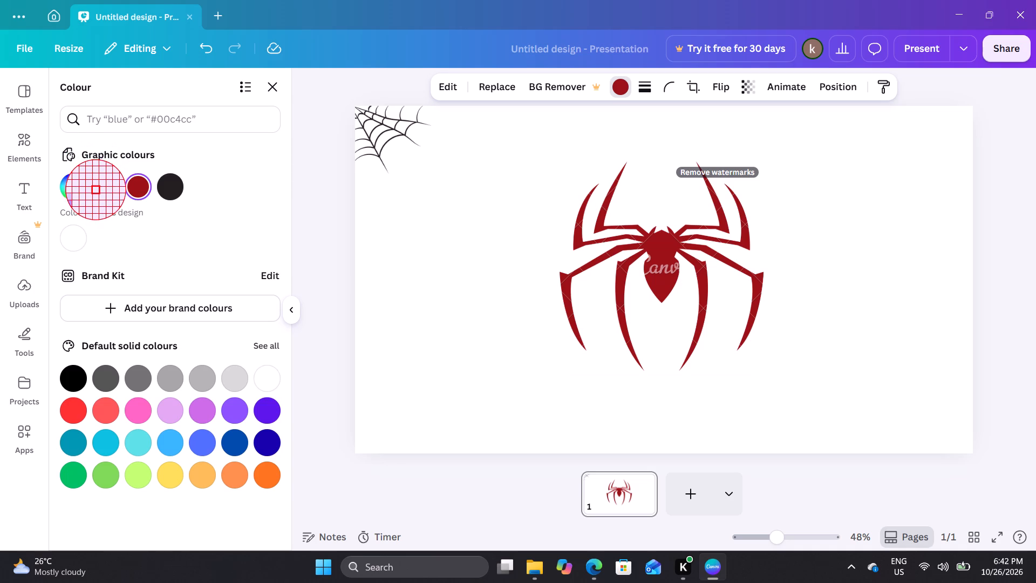
pyautogui.click(138, 190)
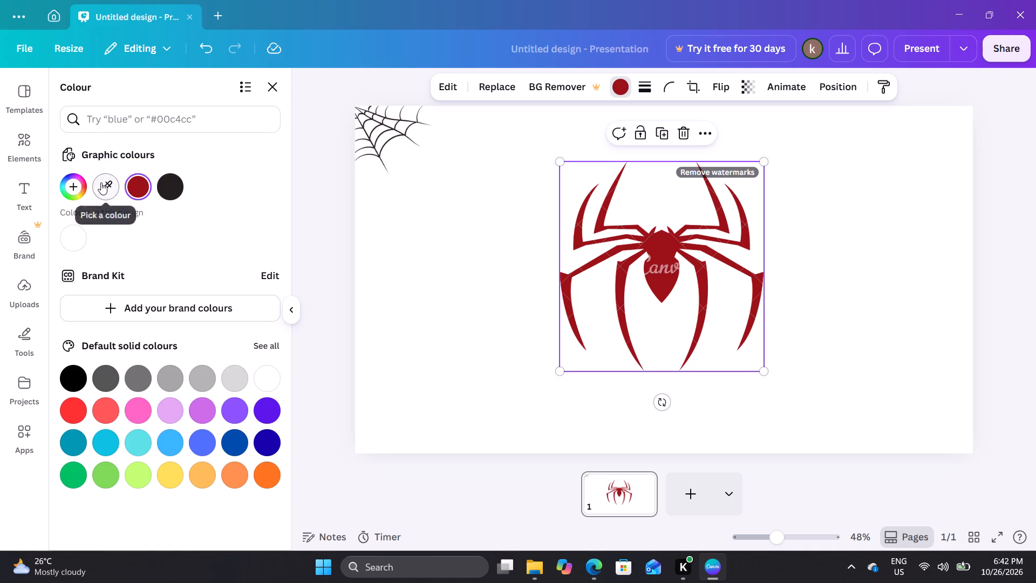
pyautogui.click(74, 190)
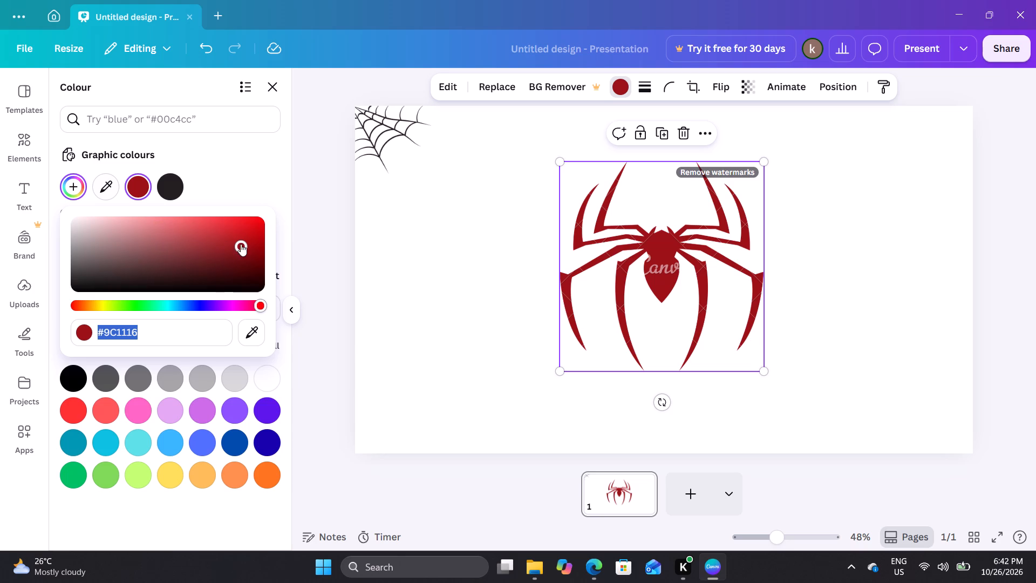
pyautogui.moveTo(241, 245); pyautogui.dragTo(197, 222)
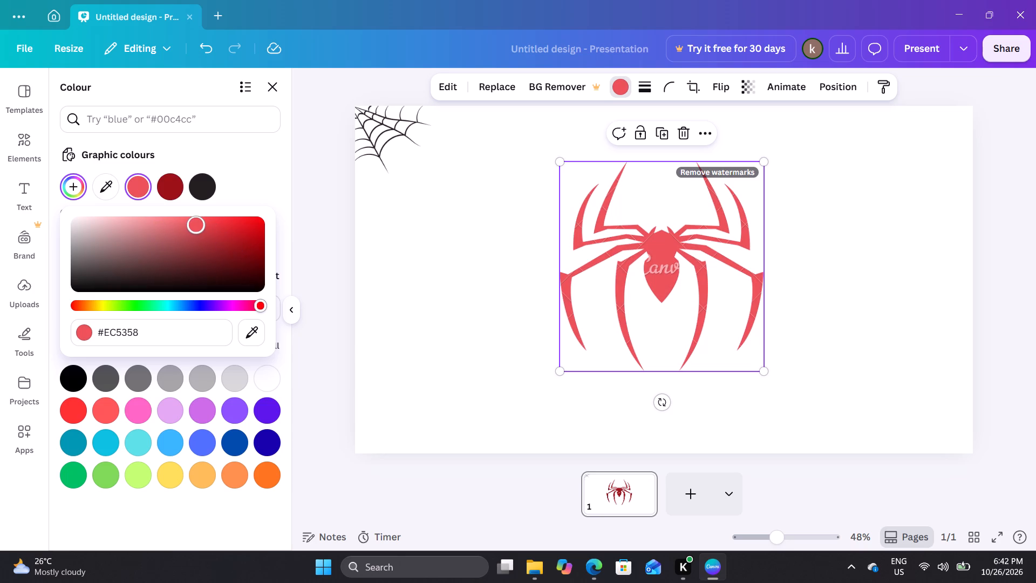
pyautogui.moveTo(197, 222); pyautogui.dragTo(256, 253)
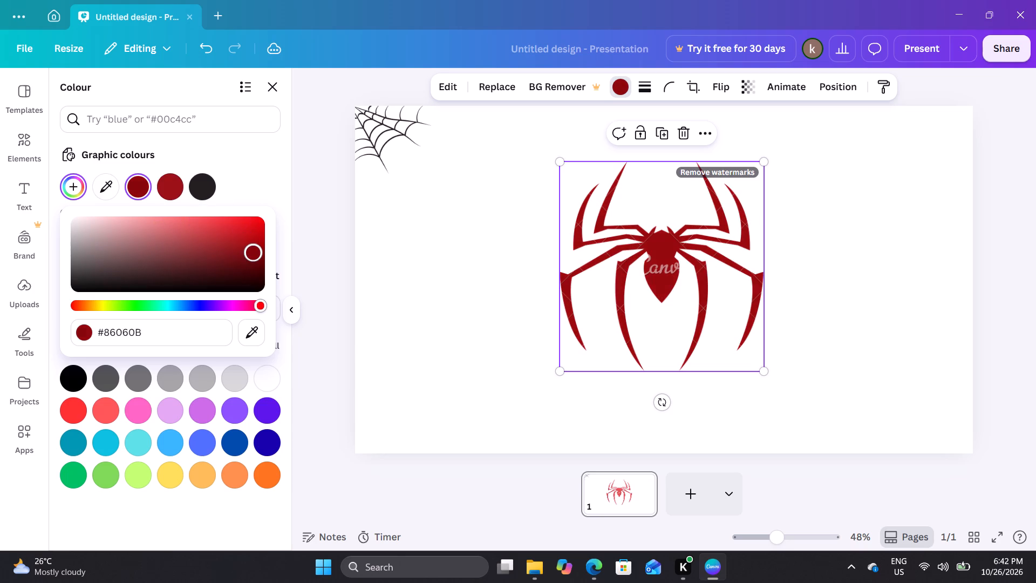
pyautogui.moveTo(256, 253); pyautogui.dragTo(256, 248)
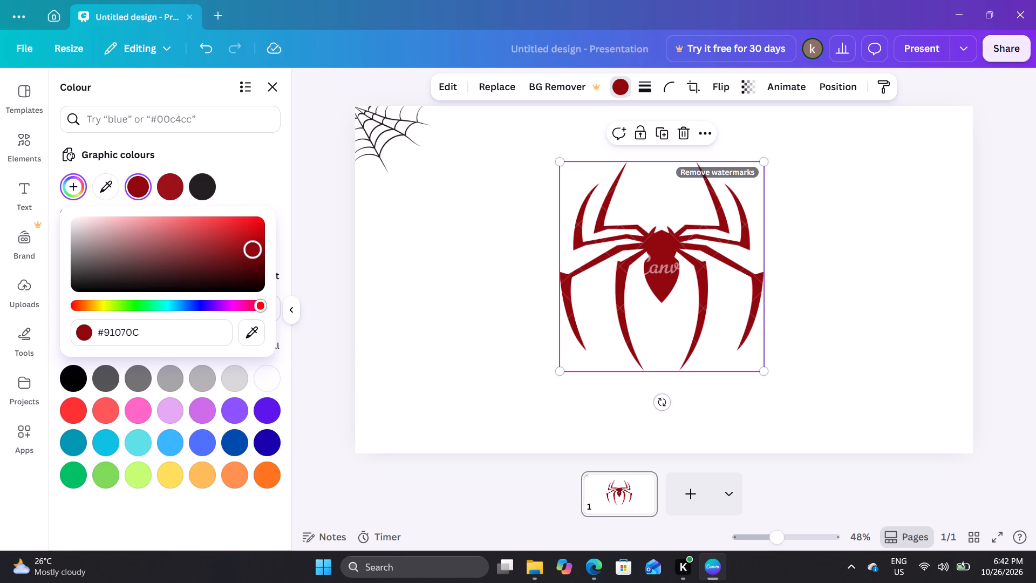
# Adjust the large red spider emblem's custom colour to the dark red #8A0E13.
pyautogui.moveTo(256, 248); pyautogui.dragTo(269, 241)
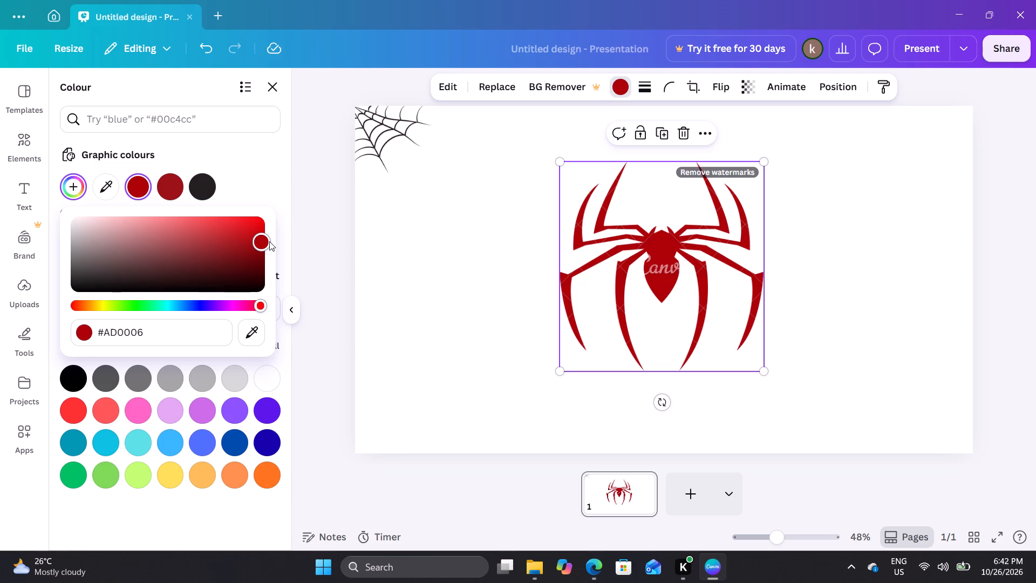
pyautogui.moveTo(269, 241); pyautogui.dragTo(254, 255)
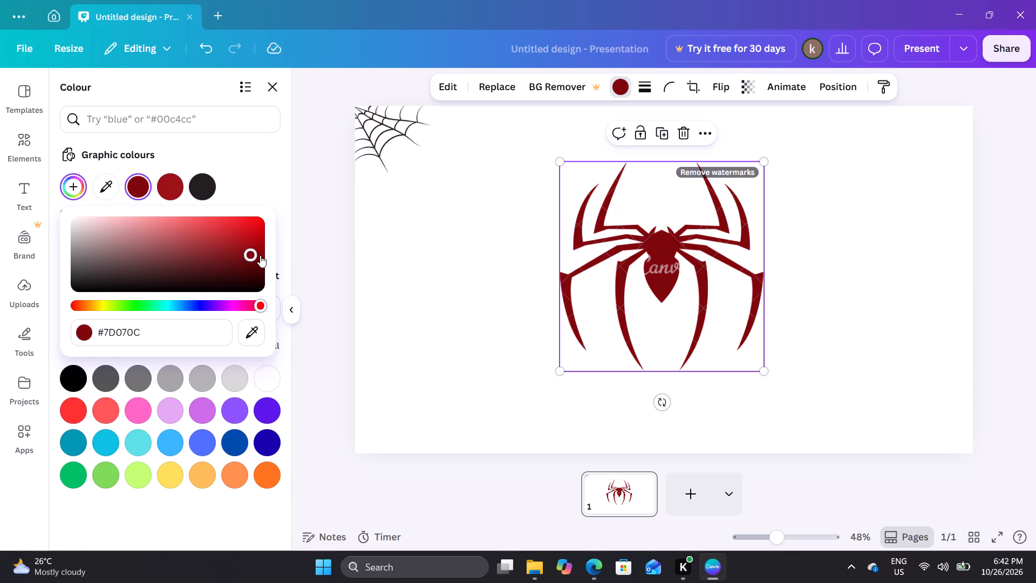
pyautogui.moveTo(249, 256); pyautogui.dragTo(240, 246)
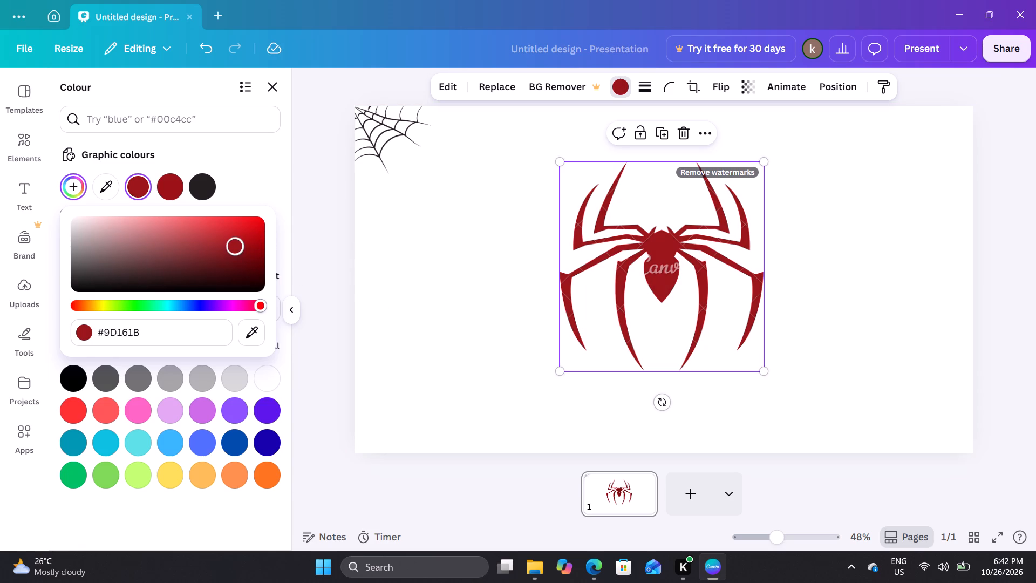
pyautogui.moveTo(240, 246); pyautogui.dragTo(245, 252)
pyautogui.click(436, 290)
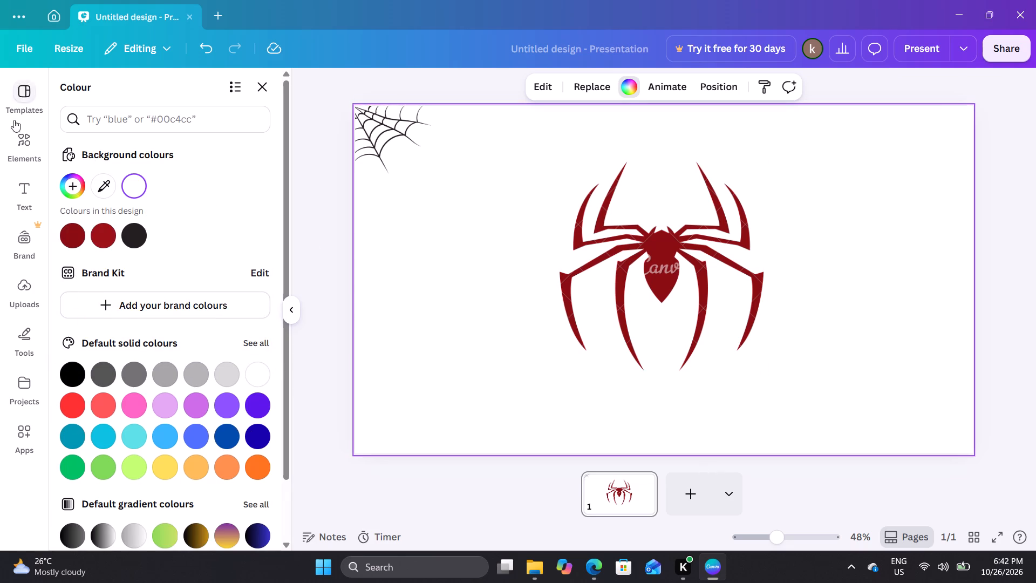
# Browse the spiderman graphics results and add the black spider hanging from a thread to the slide.
pyautogui.click(22, 145)
pyautogui.scroll(-2, 207, 361)
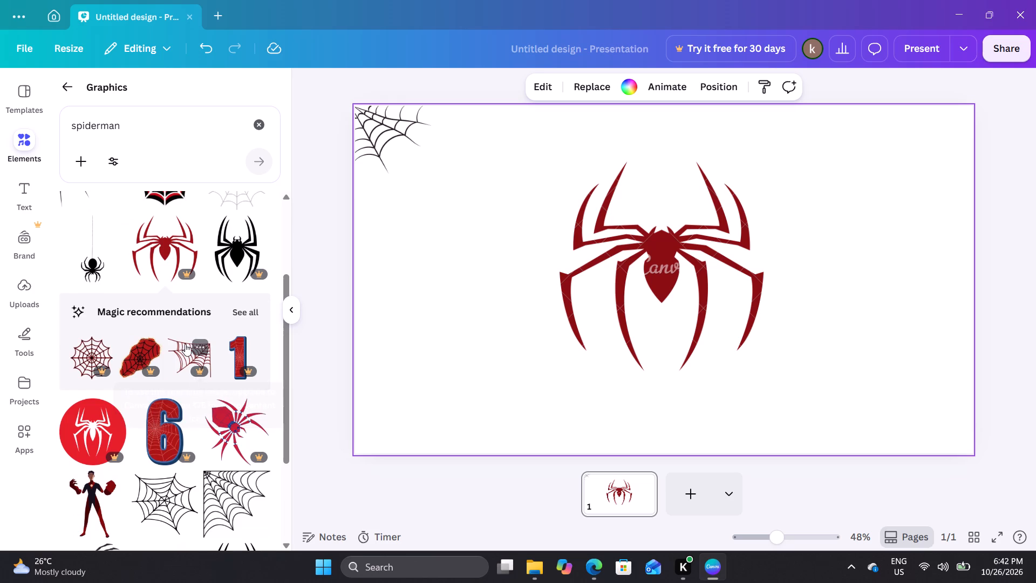
pyautogui.scroll(-3, 185, 344)
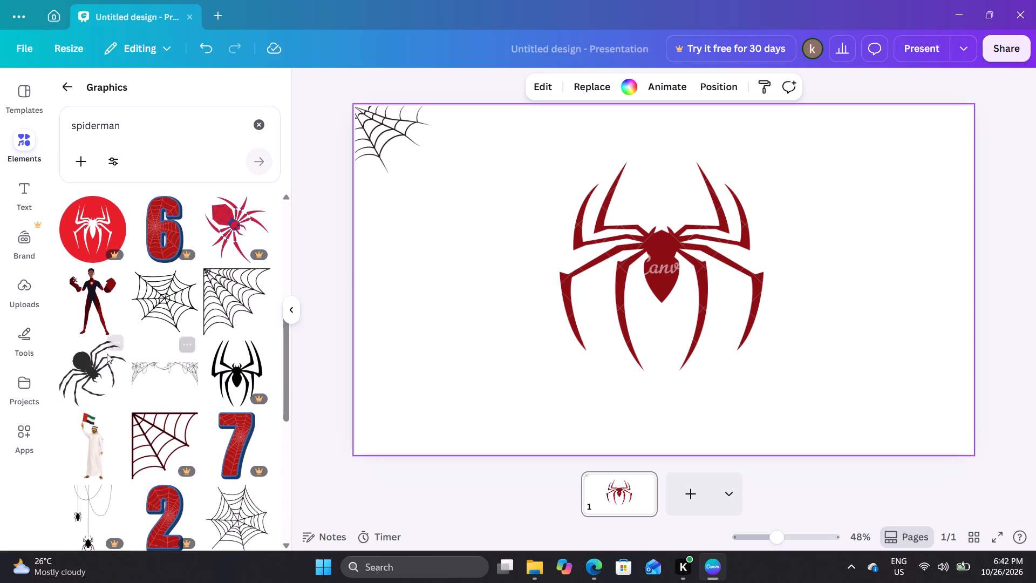
pyautogui.scroll(-2, 173, 345)
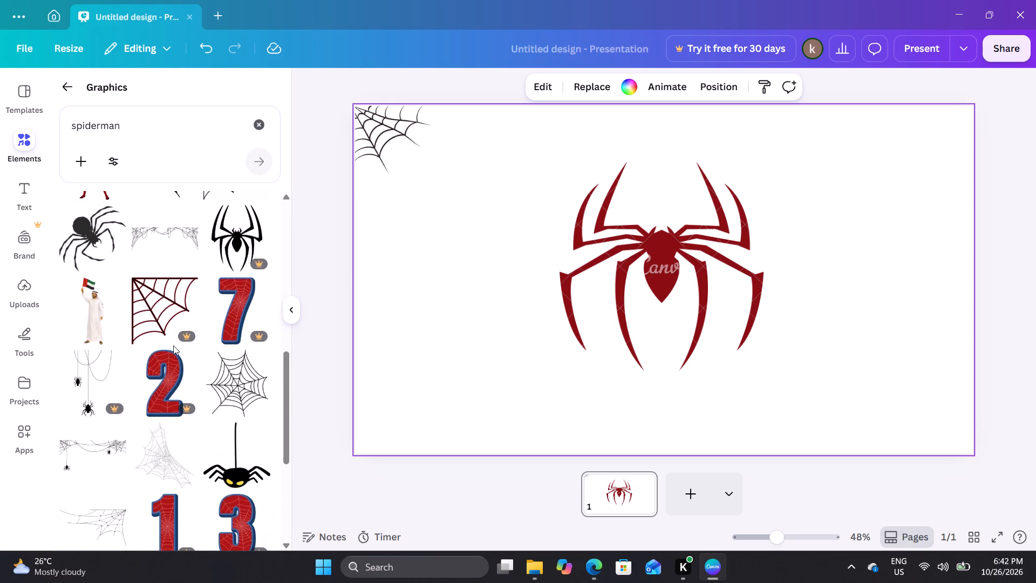
pyautogui.scroll(-3, 173, 345)
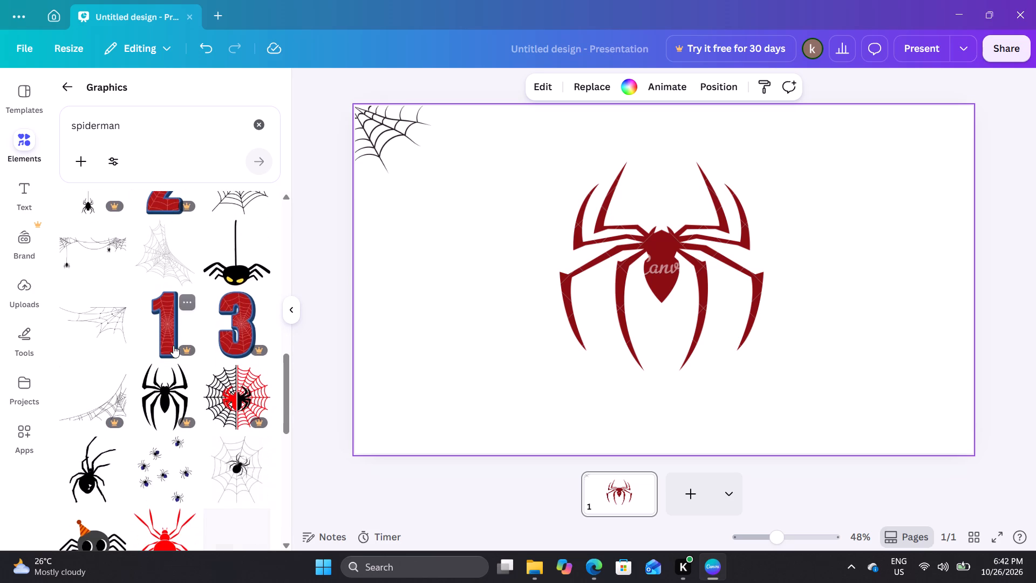
pyautogui.scroll(7, 173, 345)
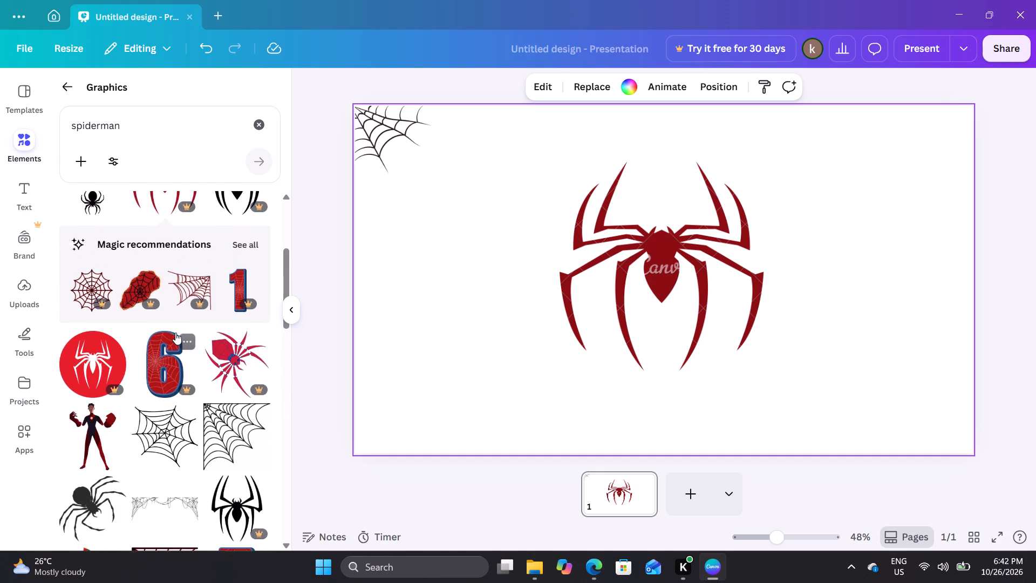
pyautogui.scroll(4, 175, 333)
pyautogui.click(104, 381)
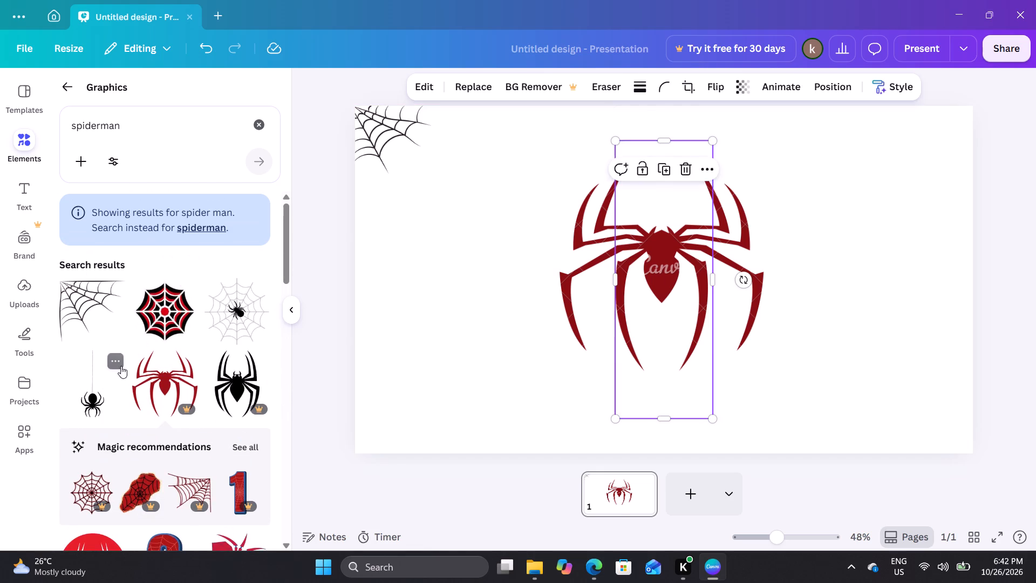
# Shrink the hanging spider to about 171 by 489 px and place it over the spiderweb in the slide's top-left corner.
pyautogui.moveTo(611, 423); pyautogui.dragTo(632, 375)
pyautogui.moveTo(616, 420); pyautogui.dragTo(625, 390)
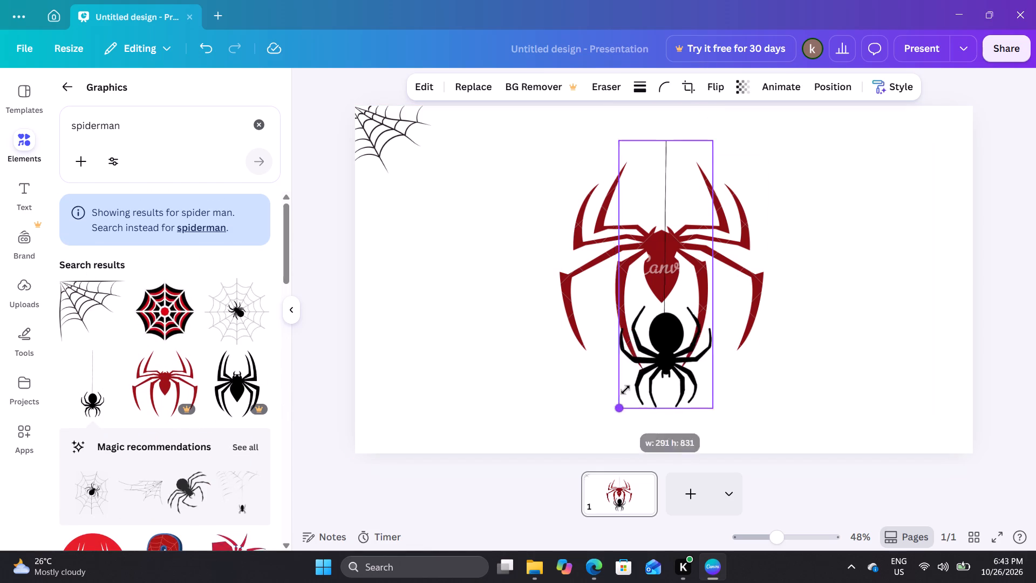
pyautogui.moveTo(625, 390); pyautogui.dragTo(643, 294)
pyautogui.moveTo(677, 185); pyautogui.dragTo(771, 165)
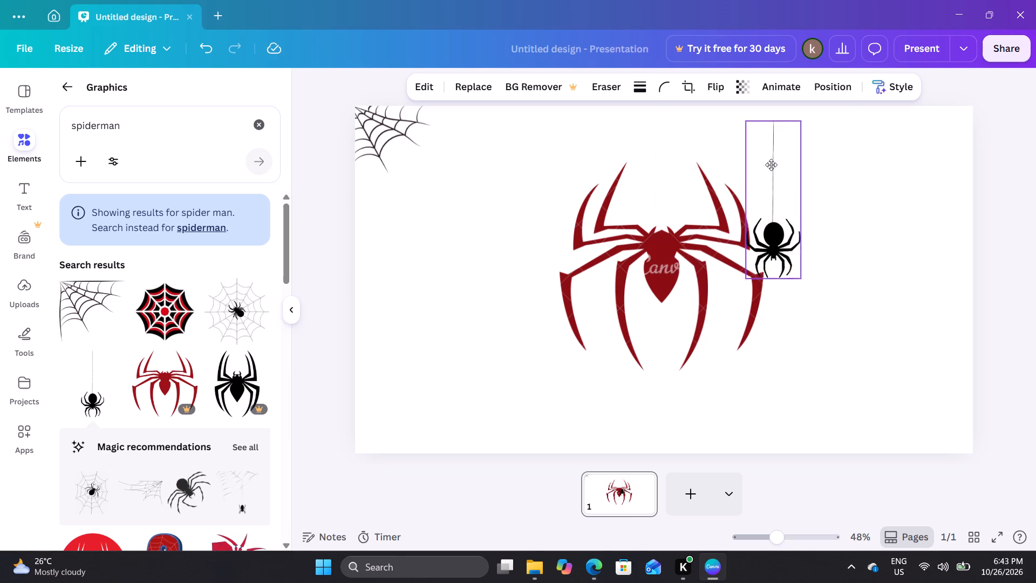
pyautogui.moveTo(771, 165); pyautogui.dragTo(370, 159)
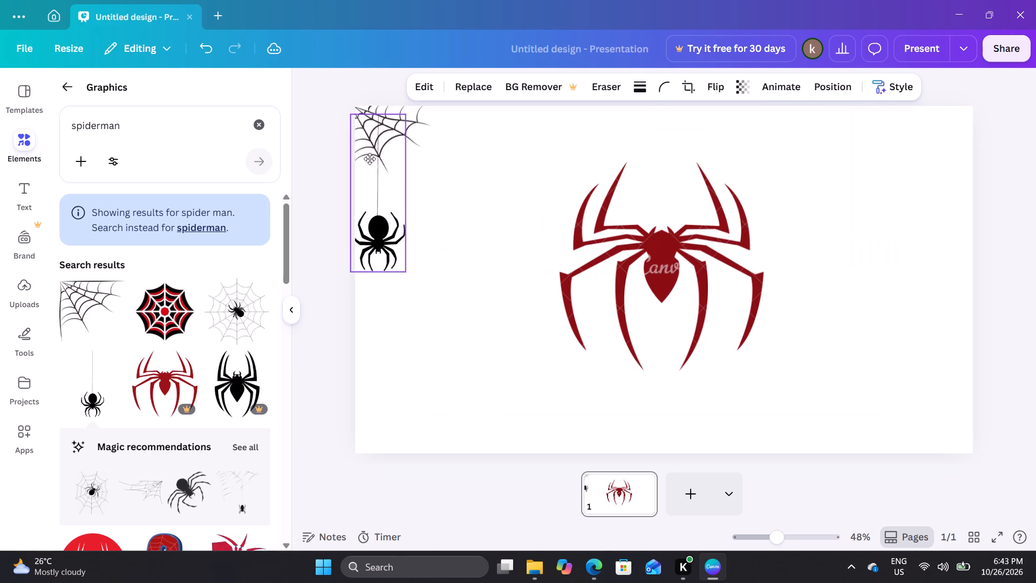
pyautogui.moveTo(370, 159); pyautogui.dragTo(380, 152)
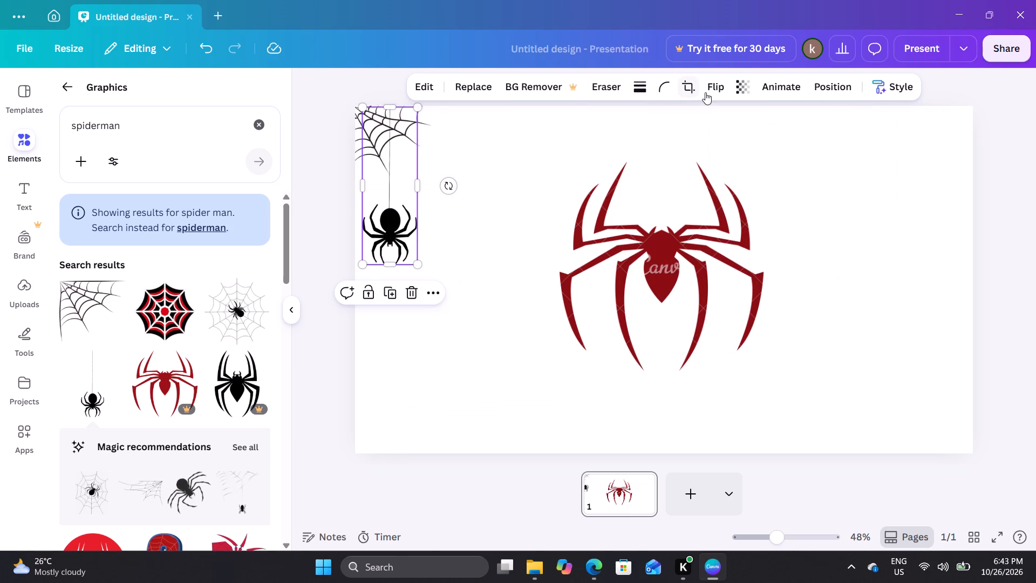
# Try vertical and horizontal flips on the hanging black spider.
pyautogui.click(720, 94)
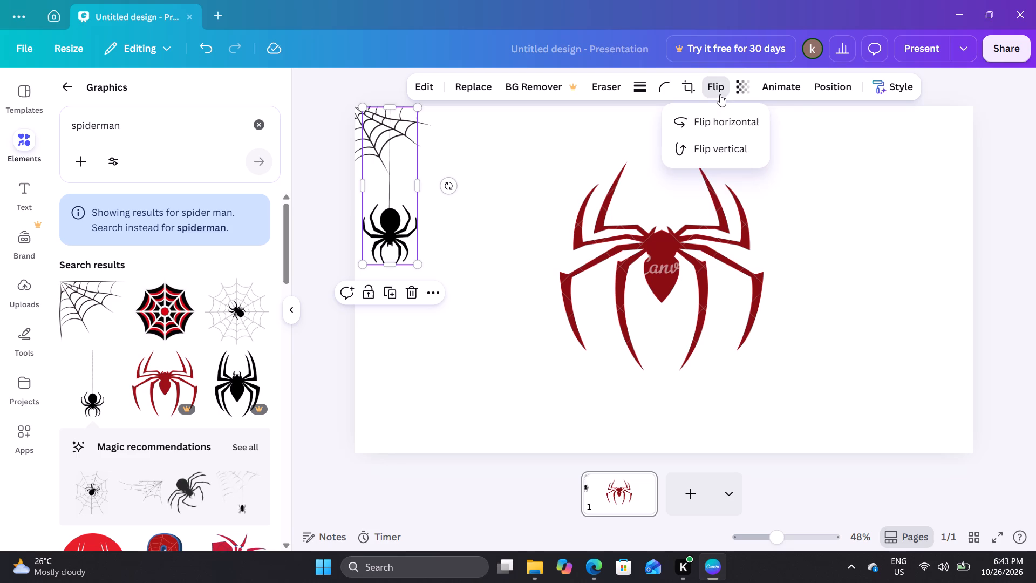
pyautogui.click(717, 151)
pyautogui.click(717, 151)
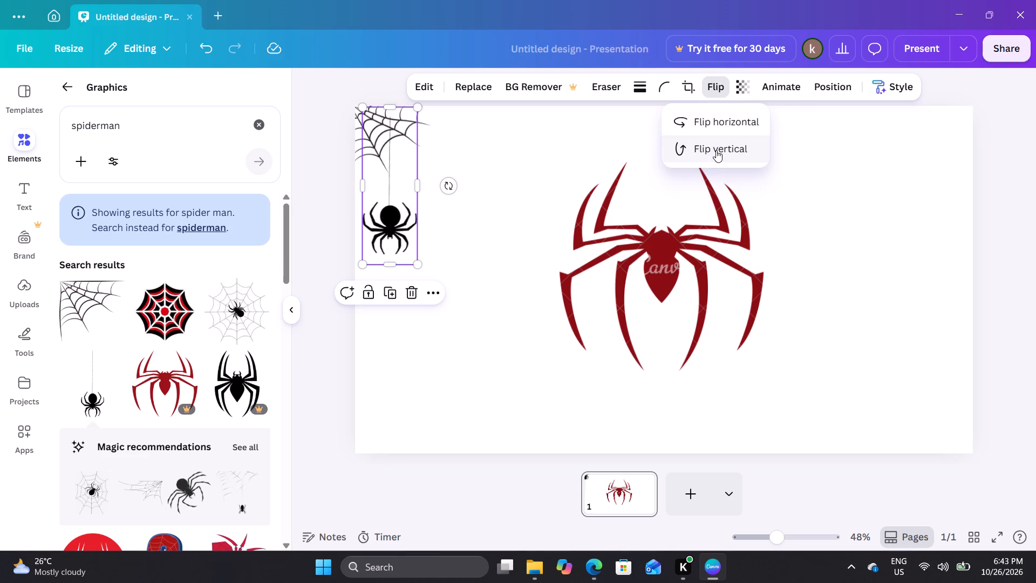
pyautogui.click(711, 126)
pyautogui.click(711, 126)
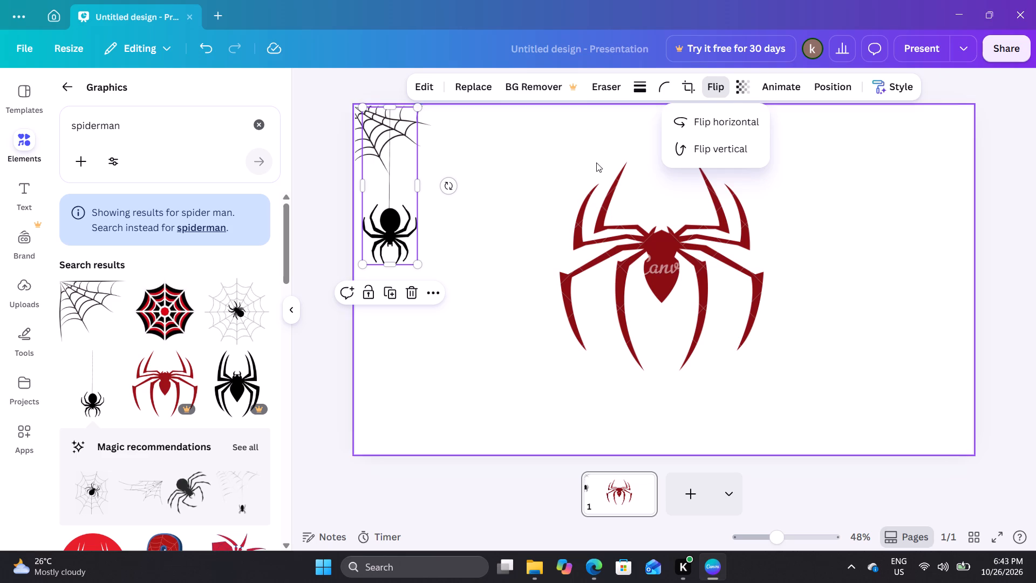
# Look over the hanging spider's animation options, arrangement settings and layer order.
pyautogui.click(787, 92)
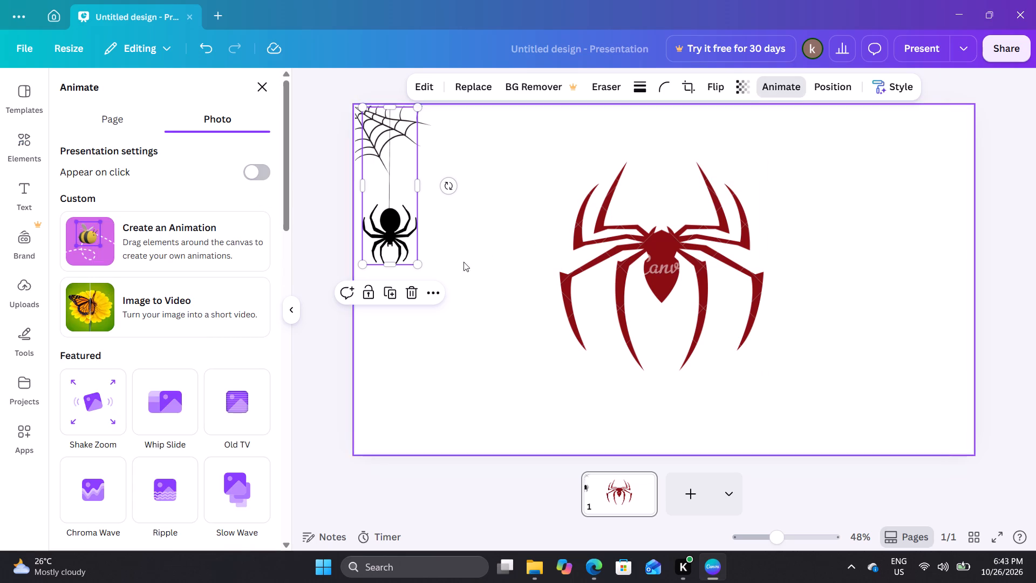
pyautogui.click(821, 90)
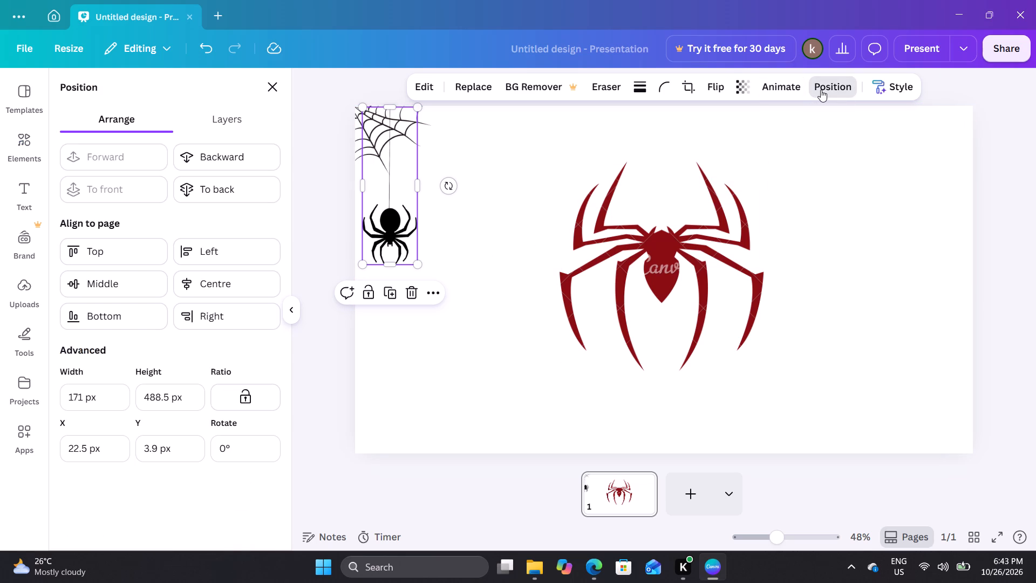
pyautogui.click(240, 116)
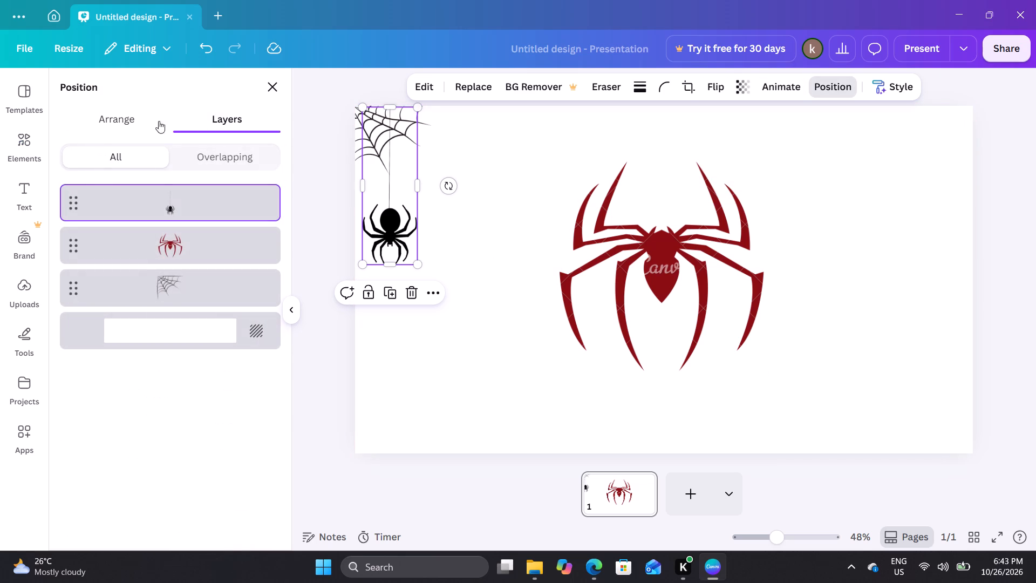
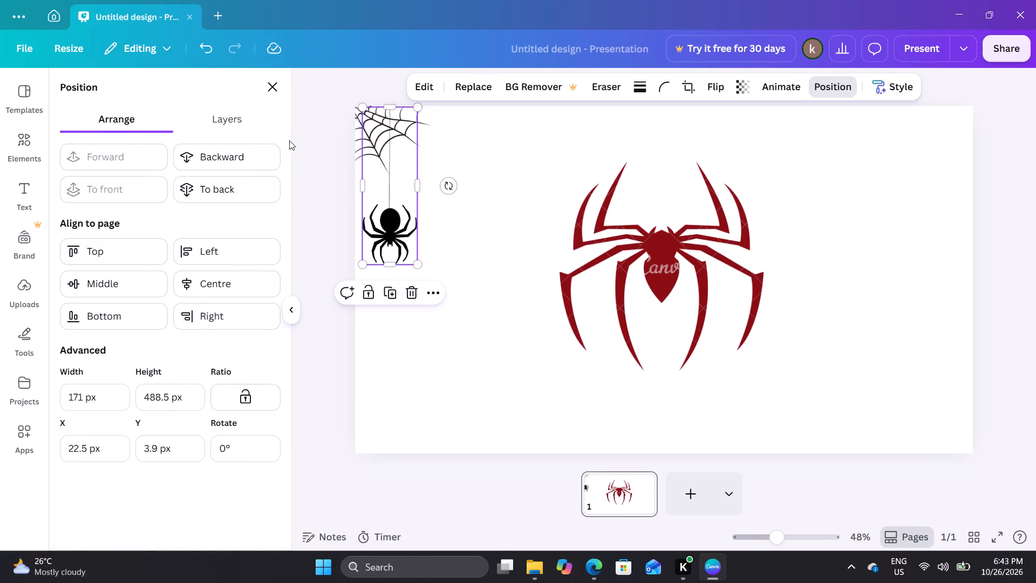
# Look through the photo animation effects available for the hanging black spider, from Featured to Add-on effects.
pyautogui.click(789, 82)
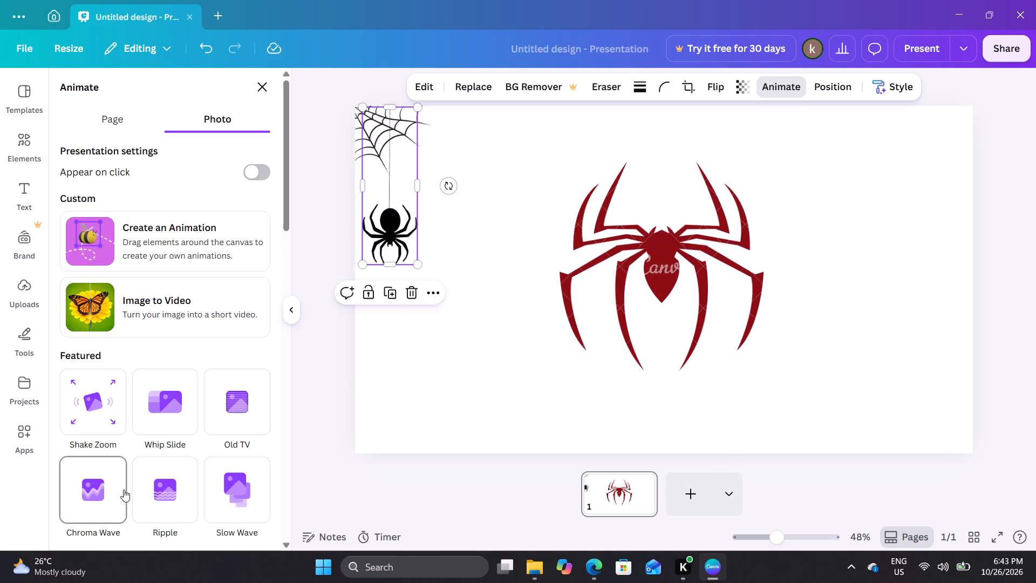
pyautogui.scroll(-1, 124, 490)
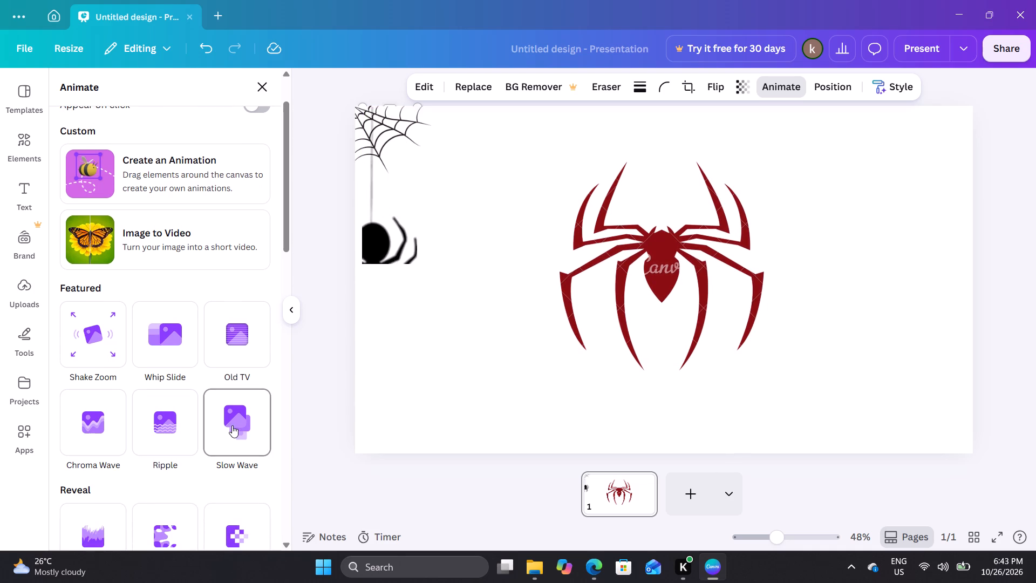
pyautogui.scroll(-2, 232, 425)
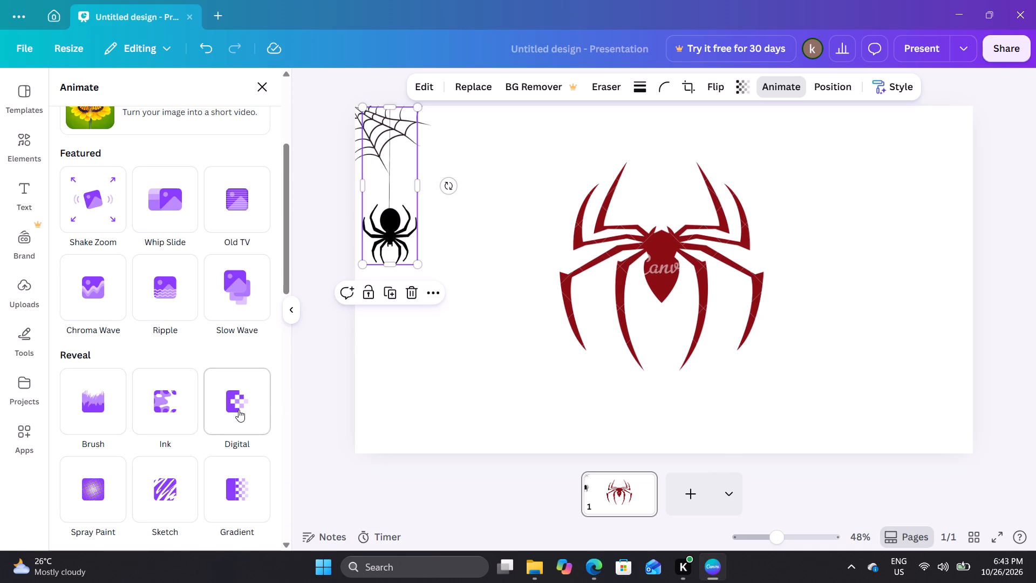
pyautogui.scroll(-1, 238, 410)
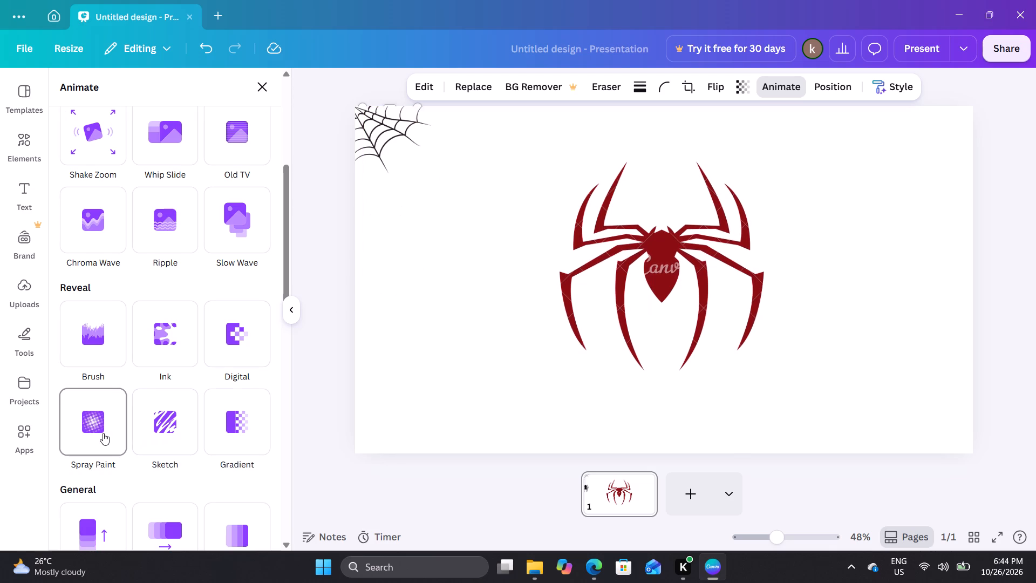
pyautogui.scroll(-3, 103, 433)
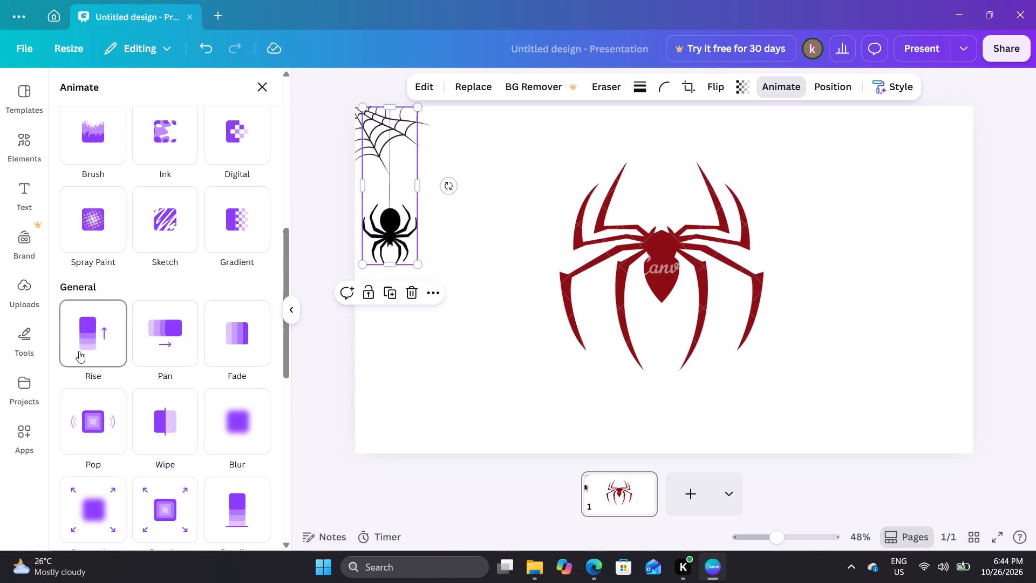
pyautogui.scroll(-2, 80, 350)
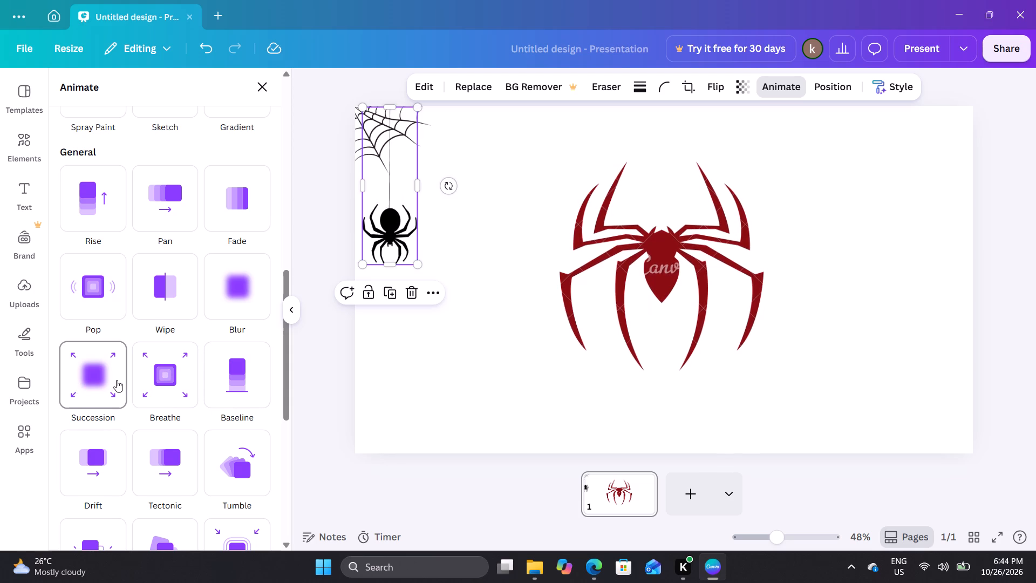
pyautogui.scroll(-3, 117, 380)
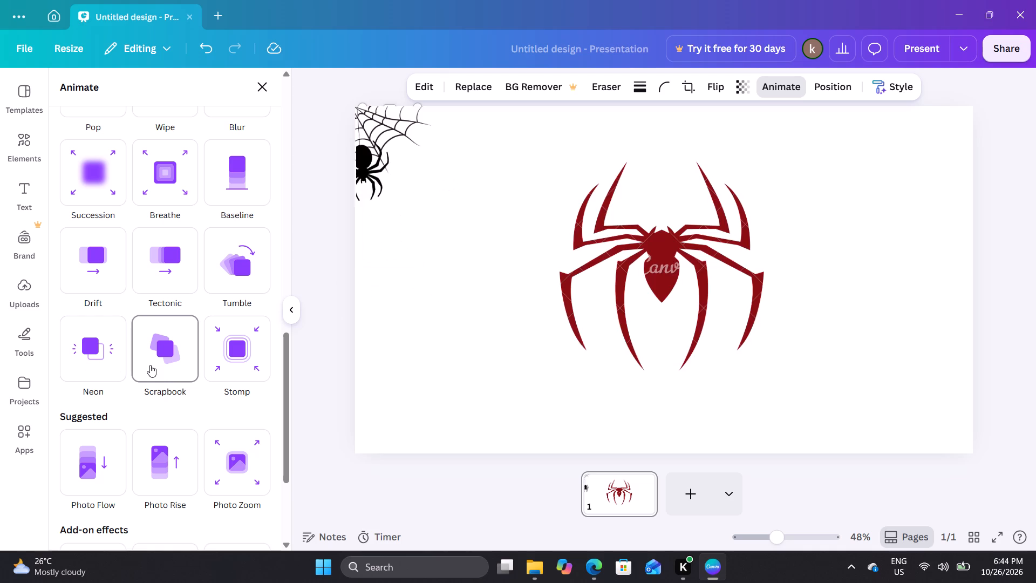
pyautogui.scroll(-1, 226, 368)
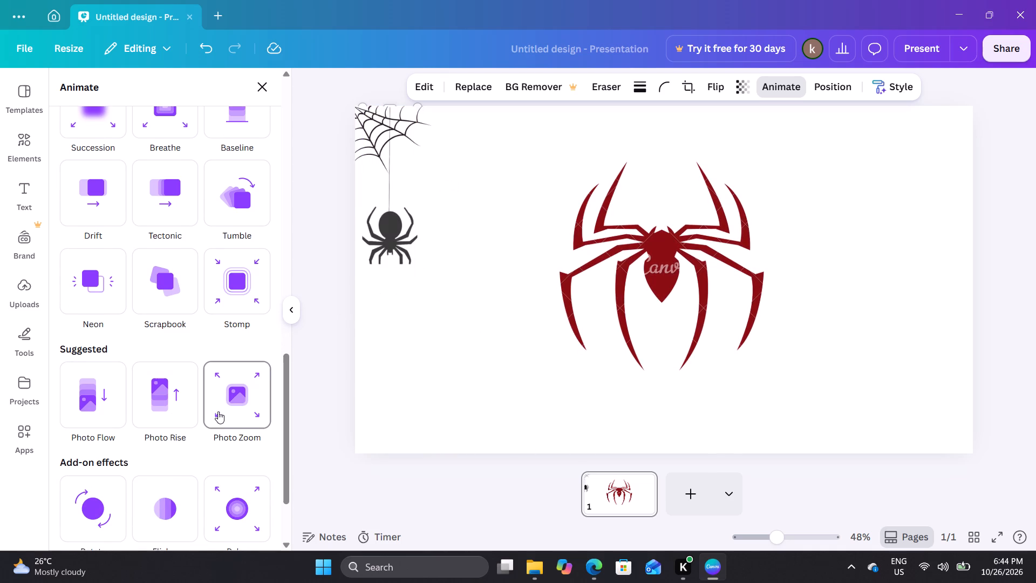
pyautogui.scroll(-1, 218, 411)
pyautogui.scroll(-2, 83, 434)
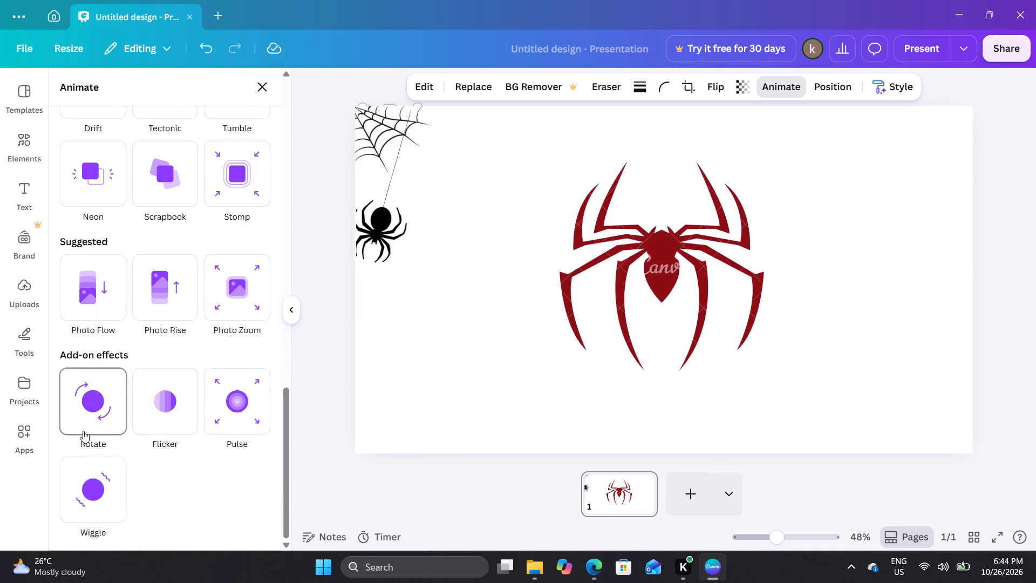
pyautogui.scroll(3, 83, 429)
pyautogui.scroll(3, 113, 305)
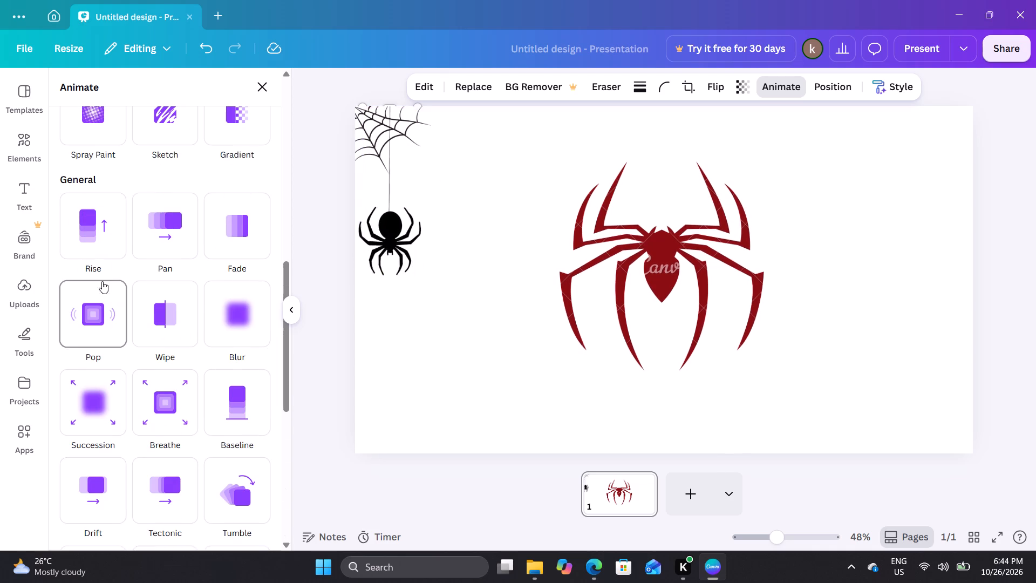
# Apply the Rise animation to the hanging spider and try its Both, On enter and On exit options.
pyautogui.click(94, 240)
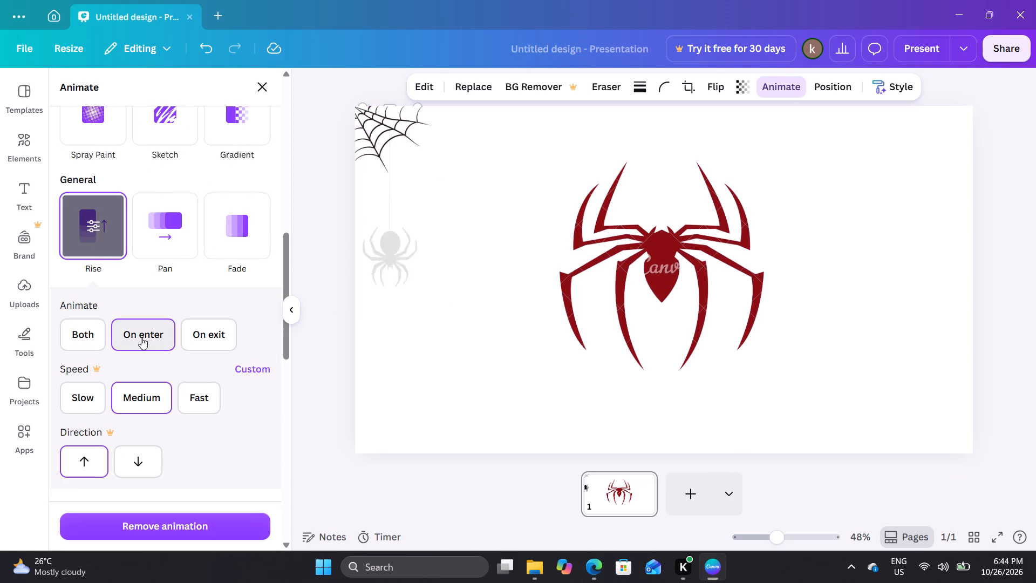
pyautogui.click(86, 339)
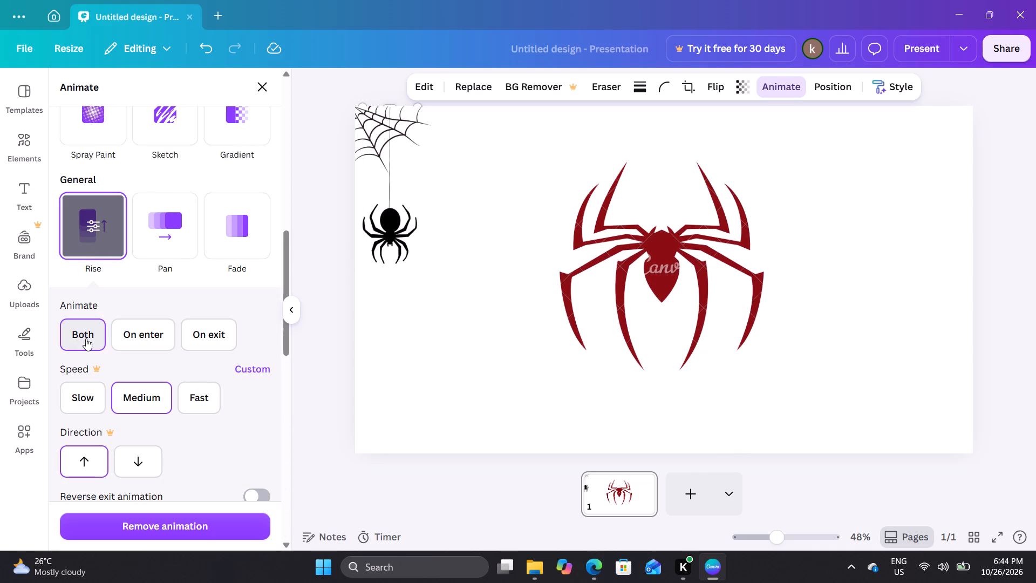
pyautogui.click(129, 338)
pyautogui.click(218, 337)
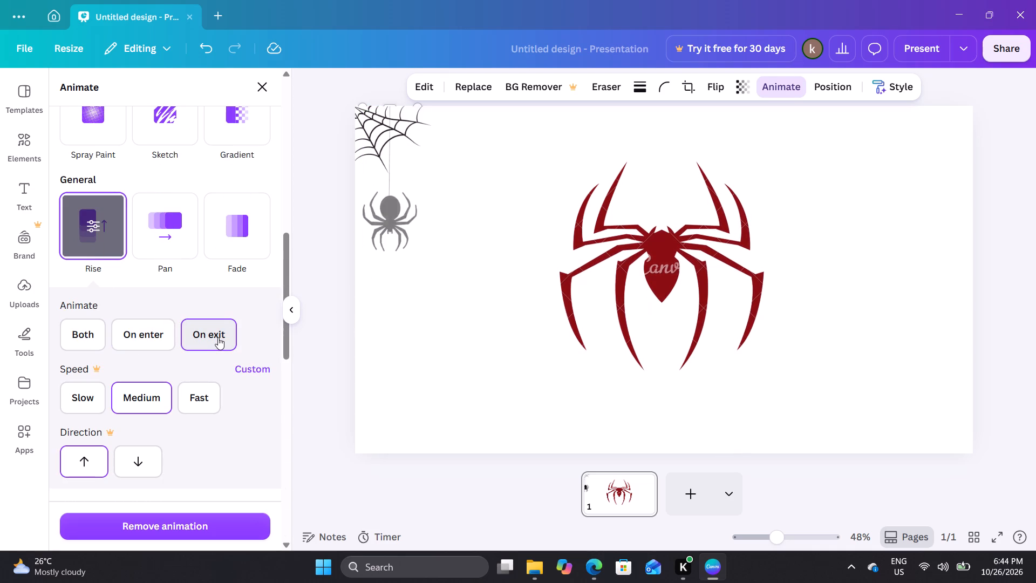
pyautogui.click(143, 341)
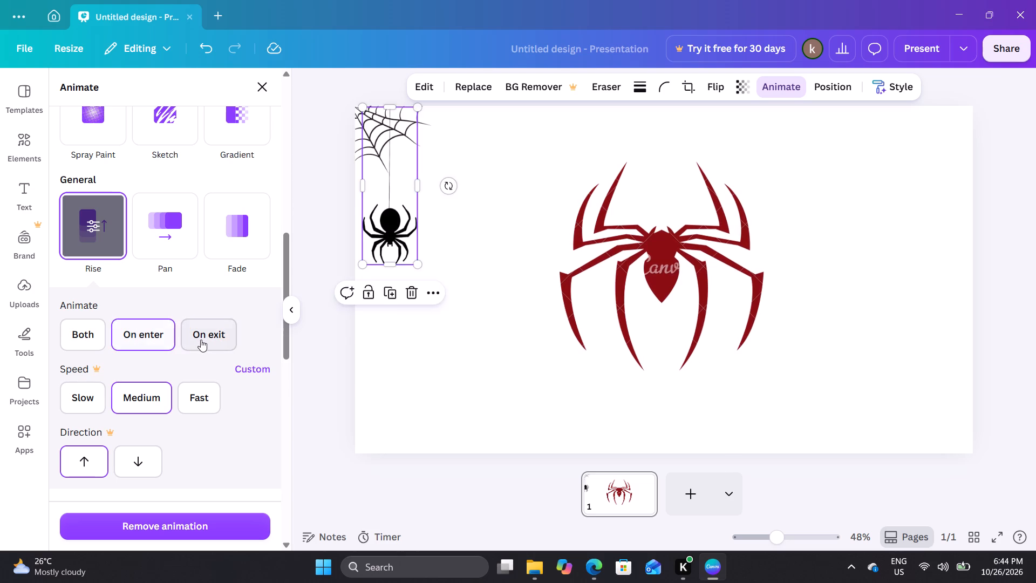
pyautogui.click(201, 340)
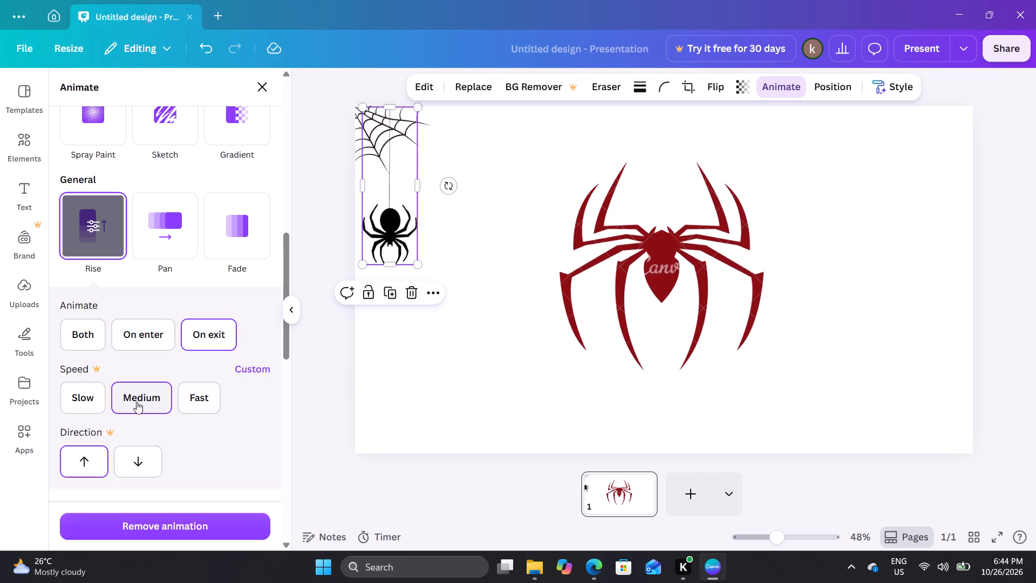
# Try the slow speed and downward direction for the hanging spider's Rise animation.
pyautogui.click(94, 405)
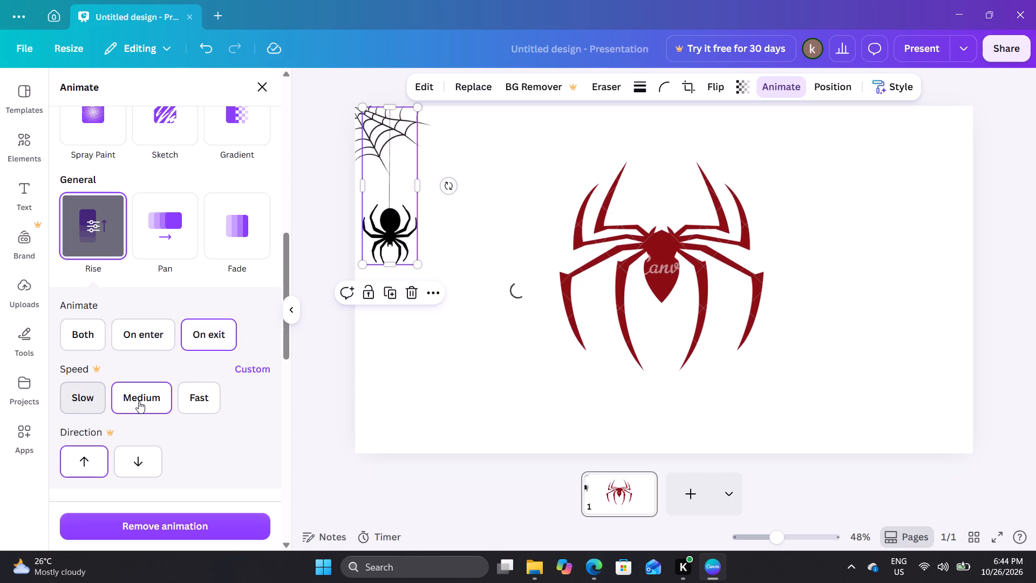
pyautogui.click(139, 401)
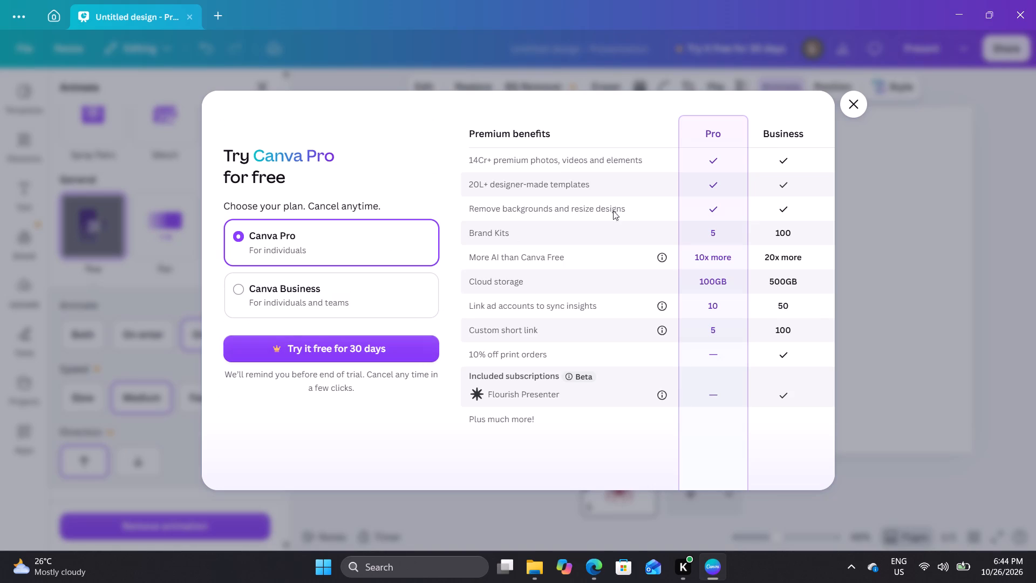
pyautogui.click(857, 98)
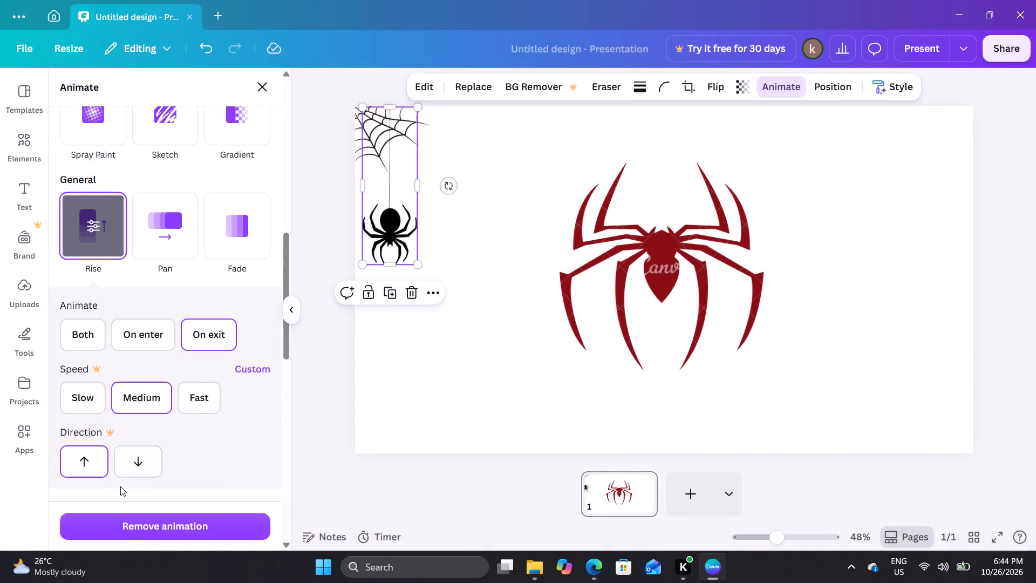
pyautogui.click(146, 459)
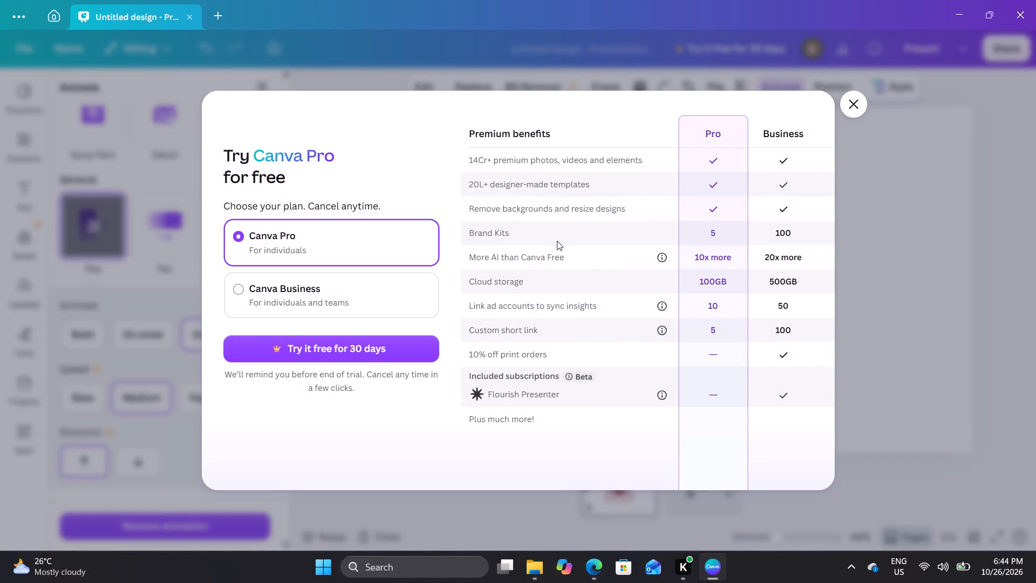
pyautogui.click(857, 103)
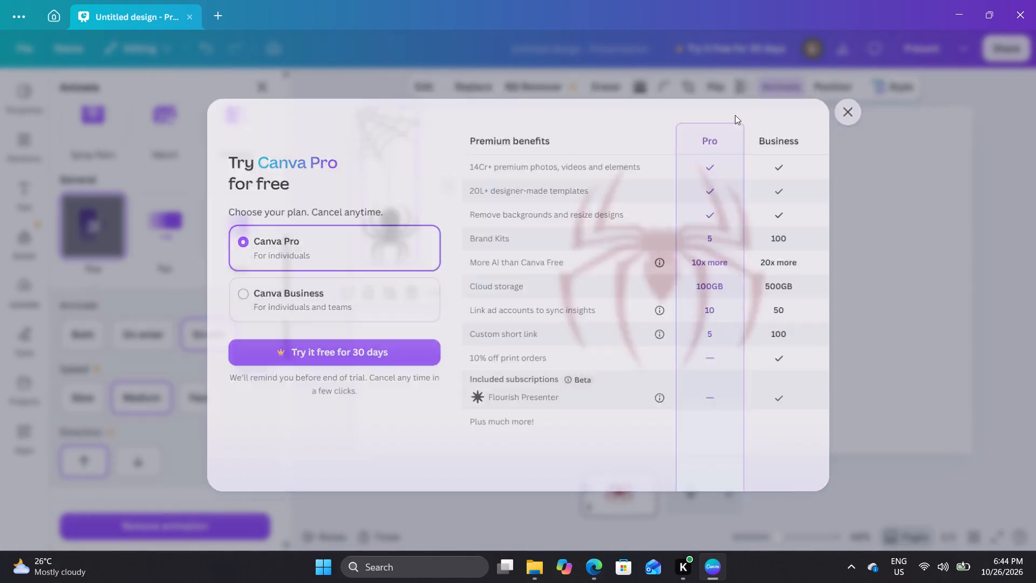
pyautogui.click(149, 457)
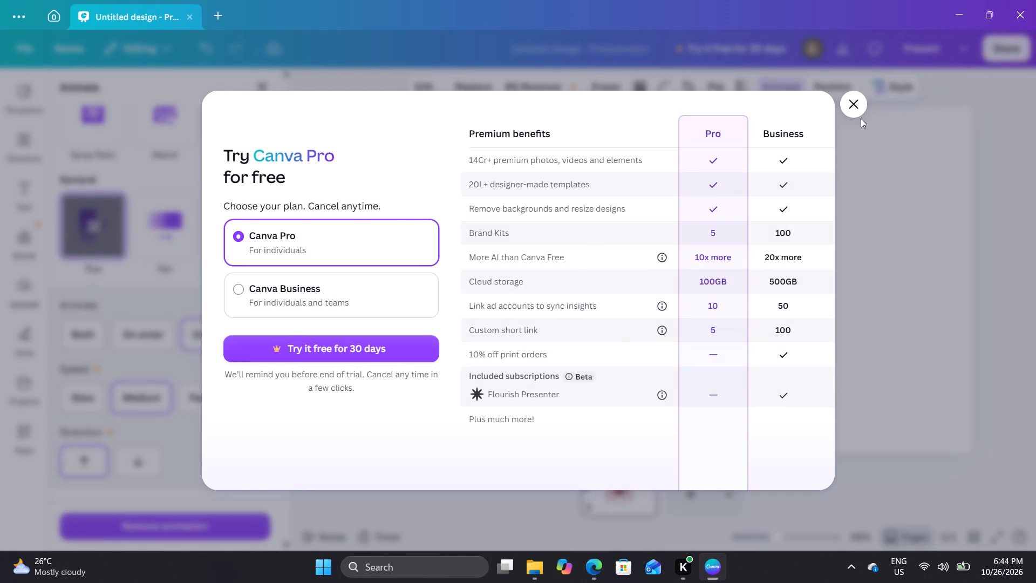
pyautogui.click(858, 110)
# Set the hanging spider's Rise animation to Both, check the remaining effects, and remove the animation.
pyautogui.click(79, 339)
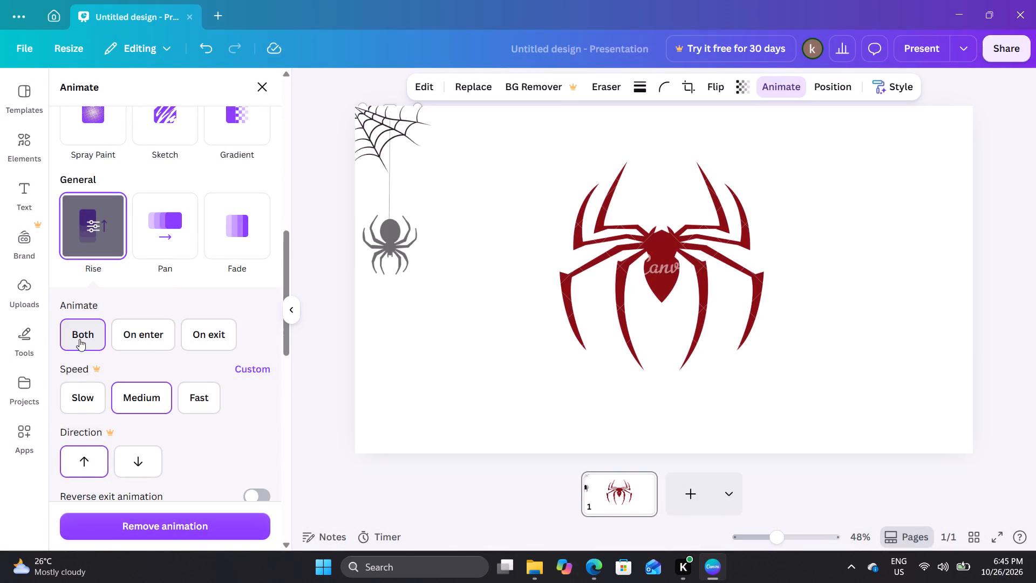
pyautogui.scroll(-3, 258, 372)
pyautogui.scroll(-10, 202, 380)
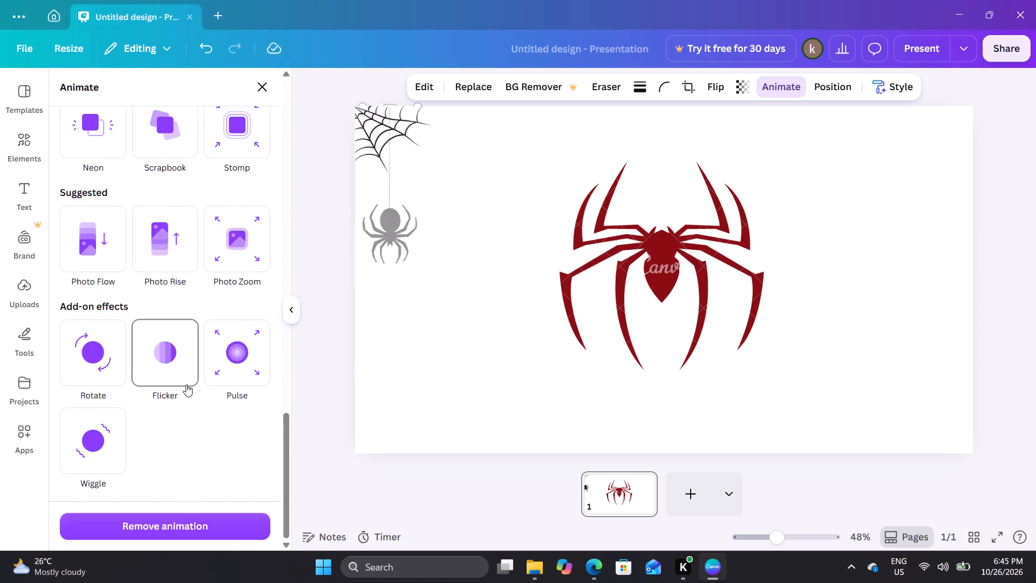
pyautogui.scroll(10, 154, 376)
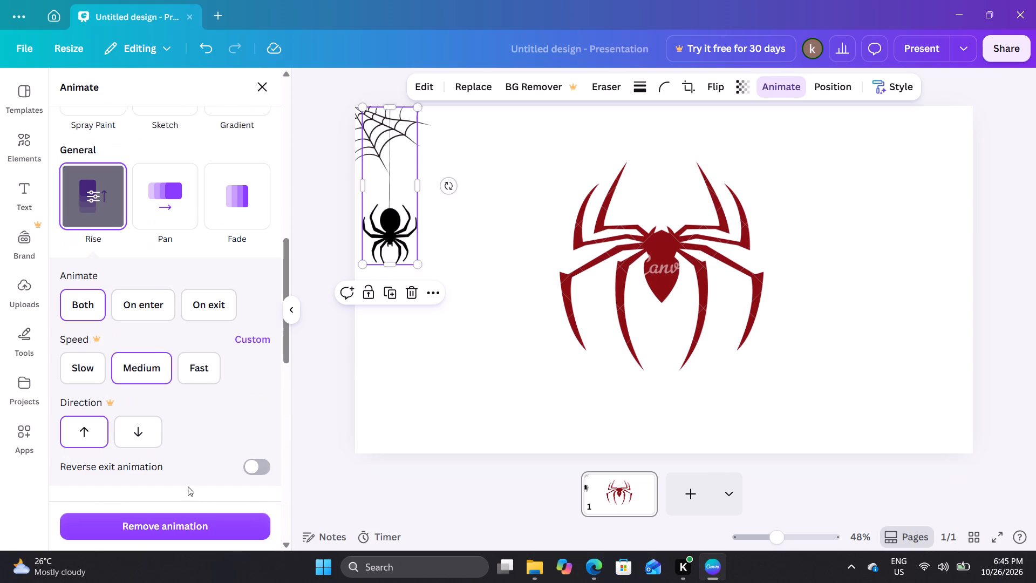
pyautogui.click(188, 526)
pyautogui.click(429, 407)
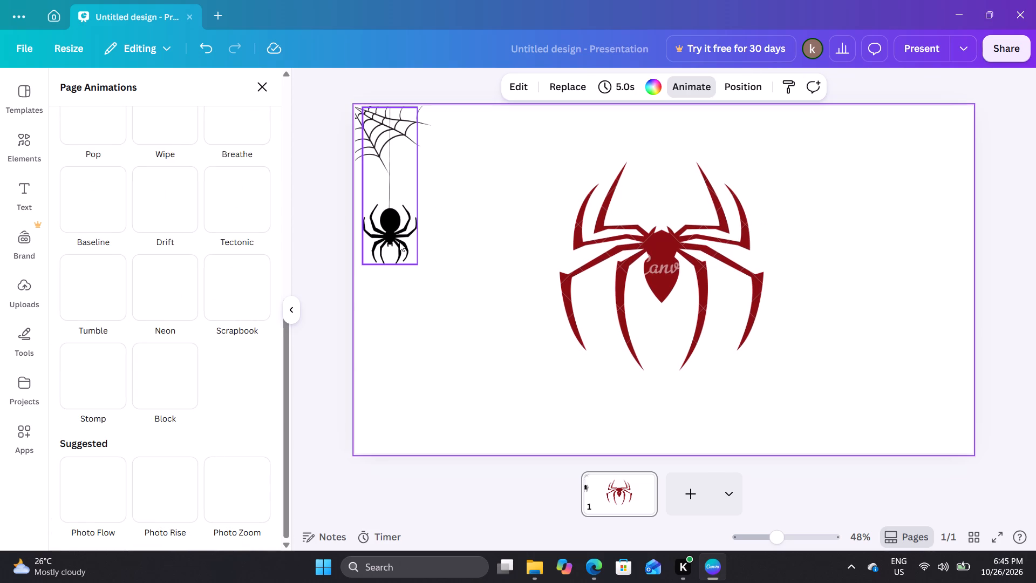
# Shrink the hanging spider further and move it so its thread hangs from the outer right part of the corner spiderweb.
pyautogui.click(381, 226)
pyautogui.moveTo(361, 269); pyautogui.dragTo(378, 228)
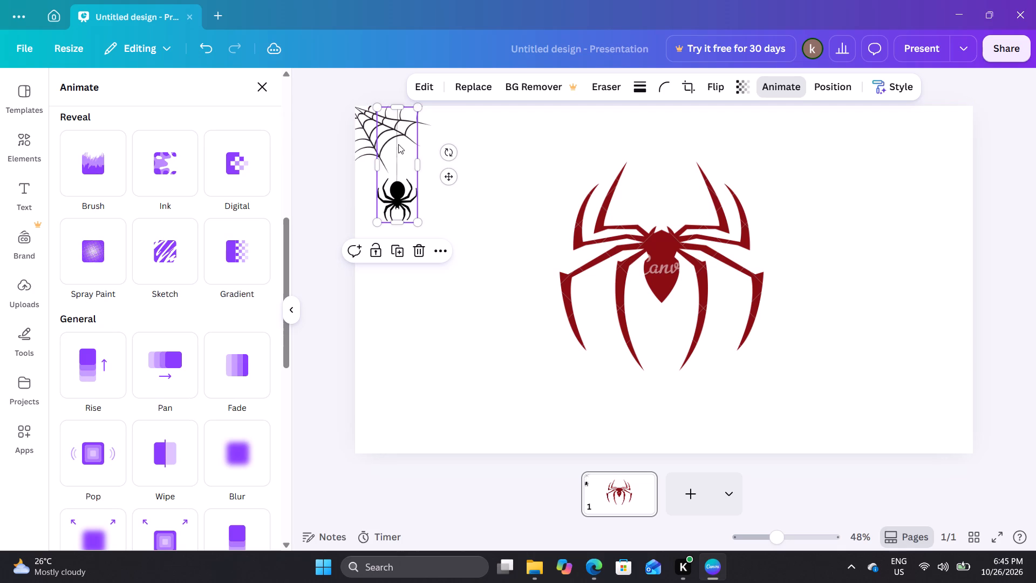
pyautogui.moveTo(398, 144); pyautogui.dragTo(420, 140)
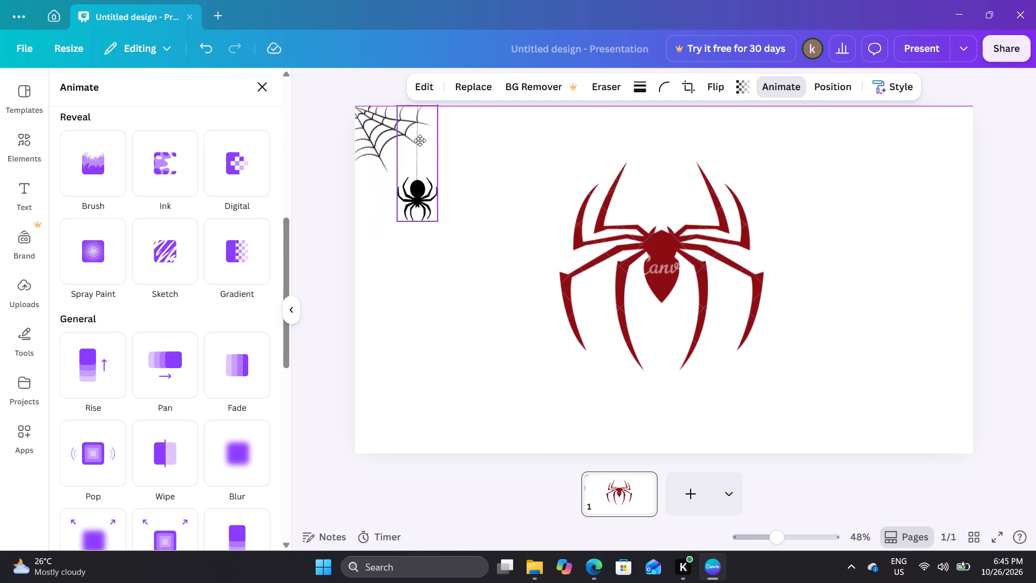
pyautogui.moveTo(420, 140); pyautogui.dragTo(421, 148)
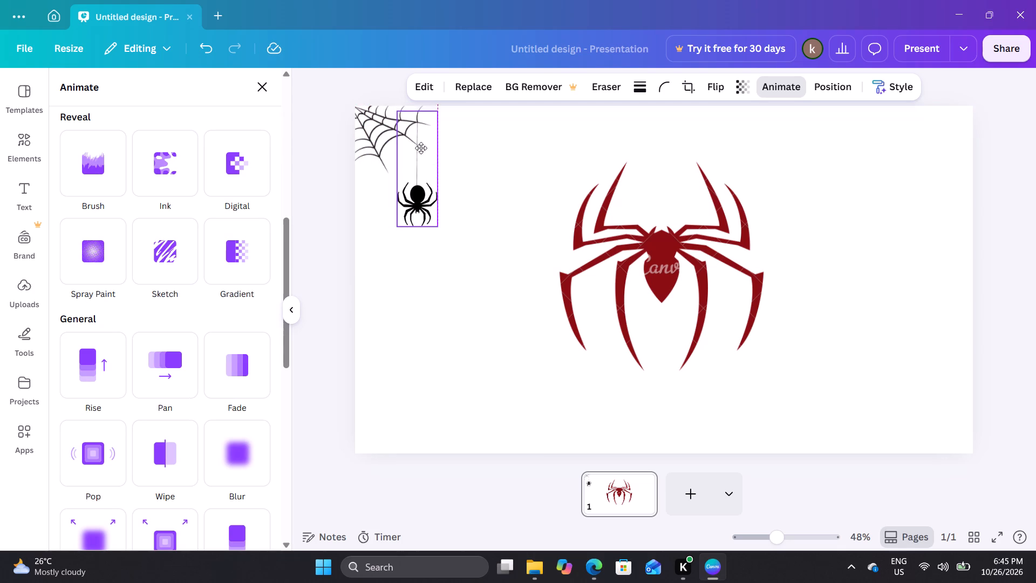
pyautogui.moveTo(421, 148); pyautogui.dragTo(421, 159)
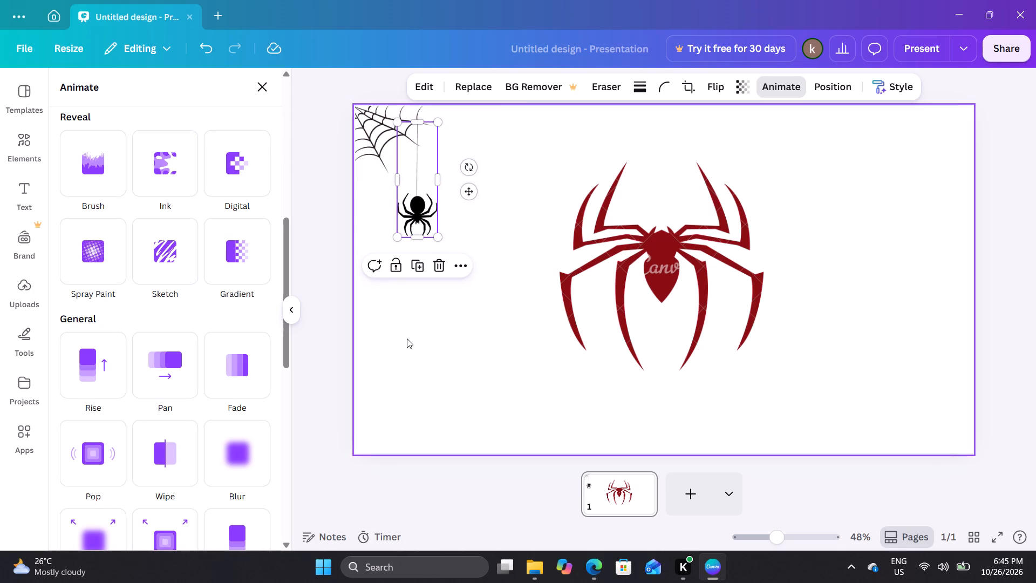
pyautogui.click(407, 338)
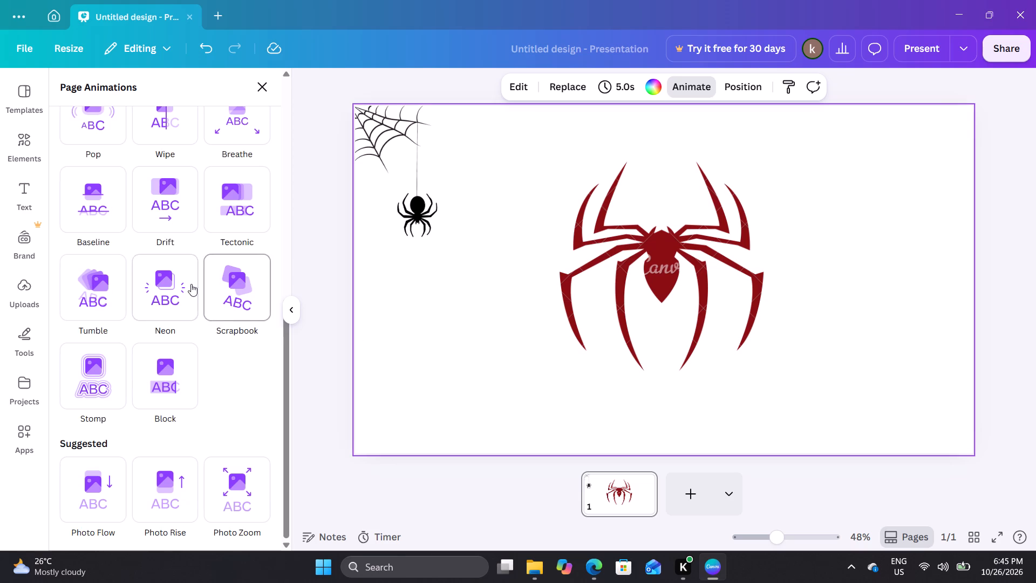
# Look through the spiderman graphics for further elements to add to the design.
pyautogui.scroll(13, 205, 347)
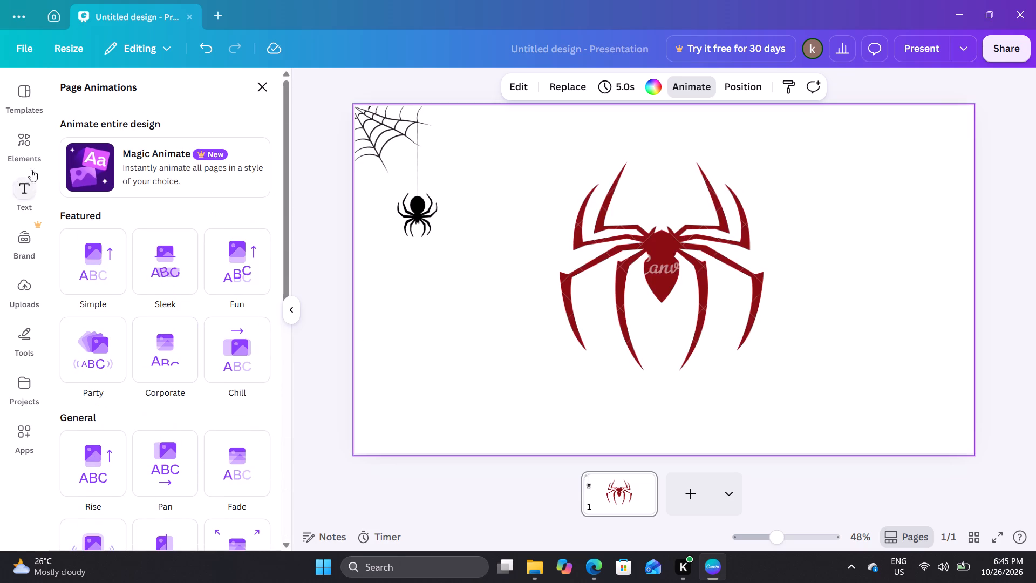
pyautogui.click(29, 145)
pyautogui.scroll(-8, 165, 355)
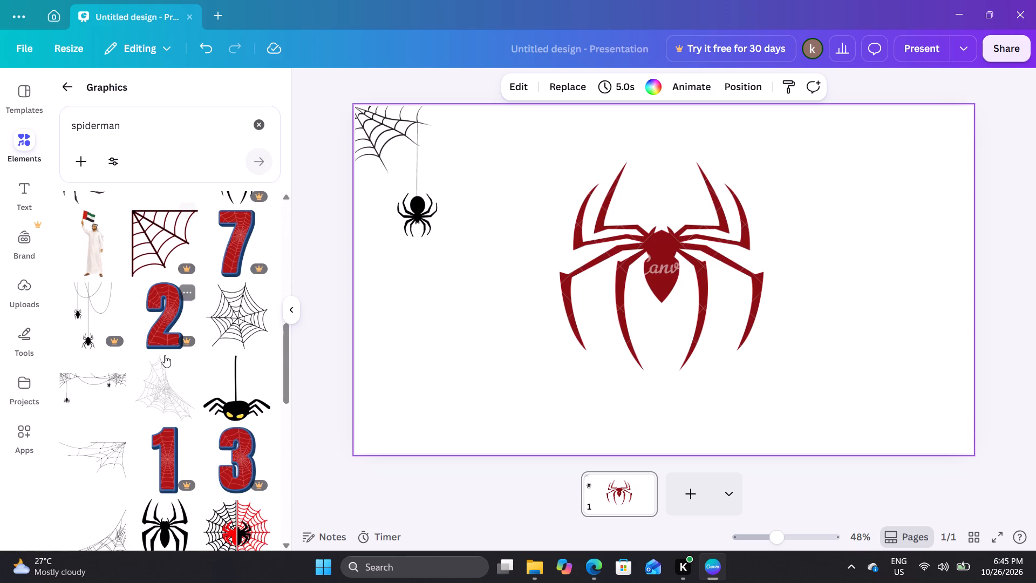
pyautogui.scroll(-3, 165, 355)
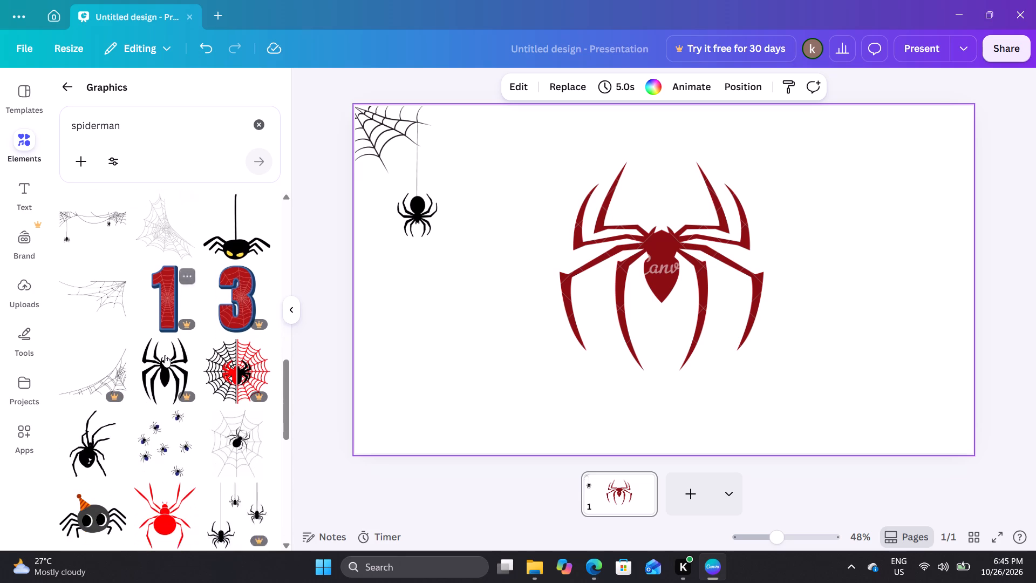
pyautogui.scroll(-5, 165, 355)
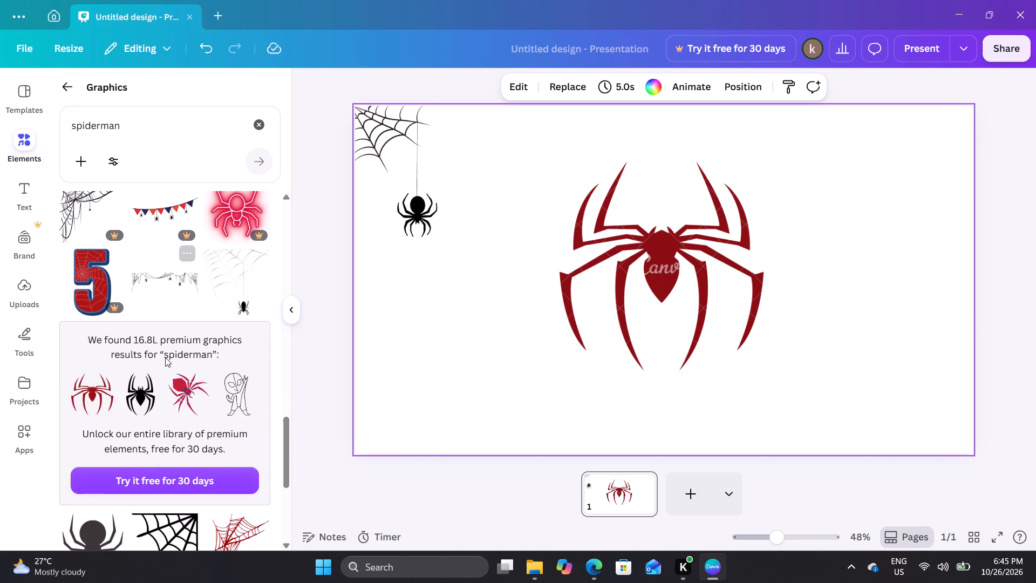
pyautogui.scroll(-7, 166, 358)
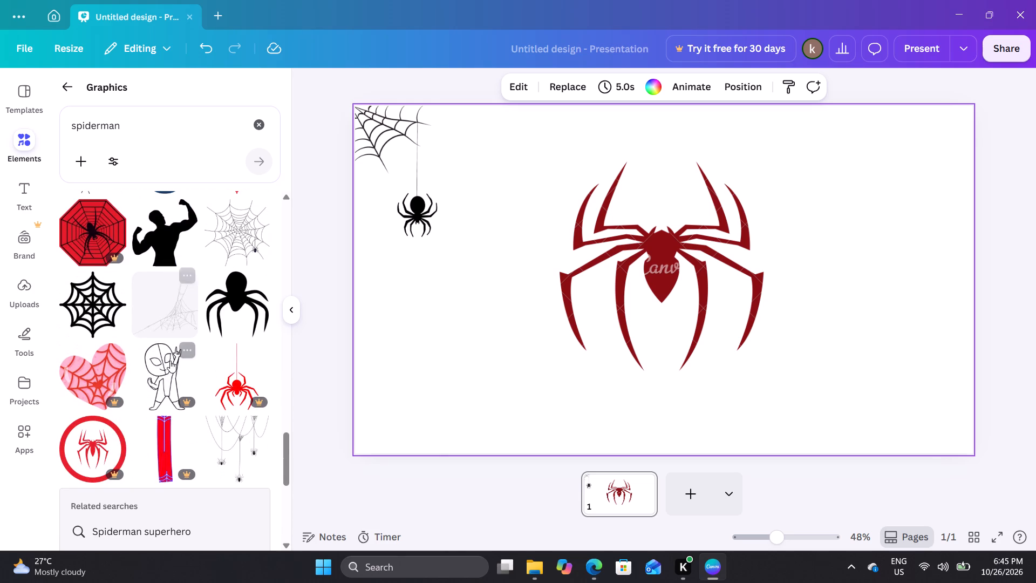
pyautogui.scroll(8, 172, 362)
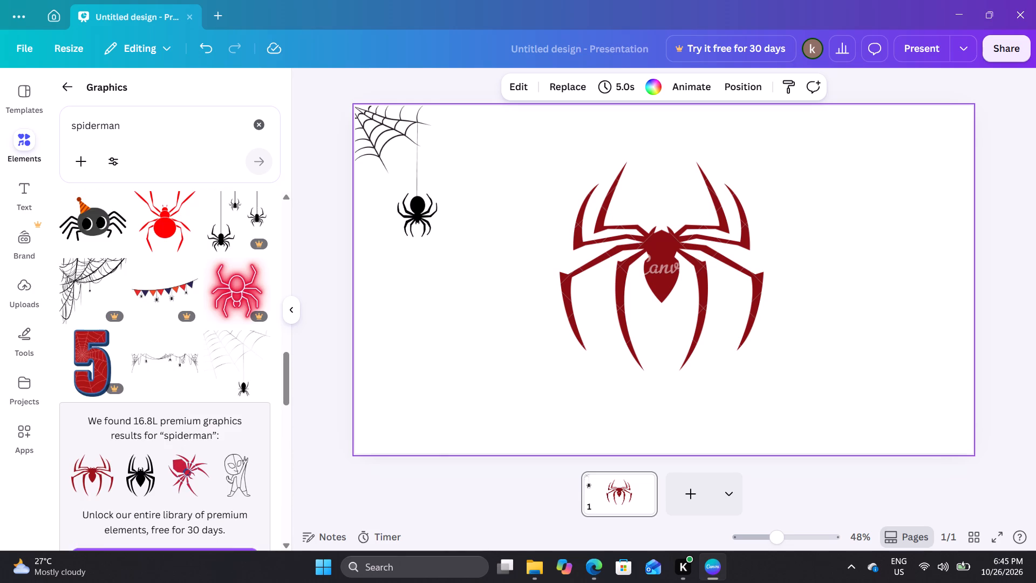
# Search the graphics for tshirt and add the plain white T-shirt with a thin black outline to the slide.
pyautogui.click(259, 125)
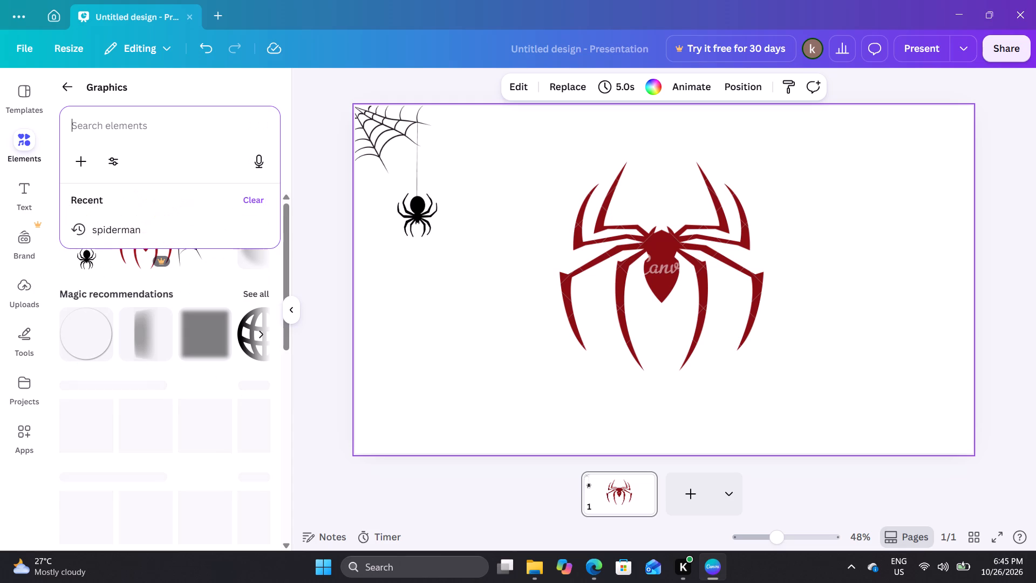
pyautogui.write('ts')
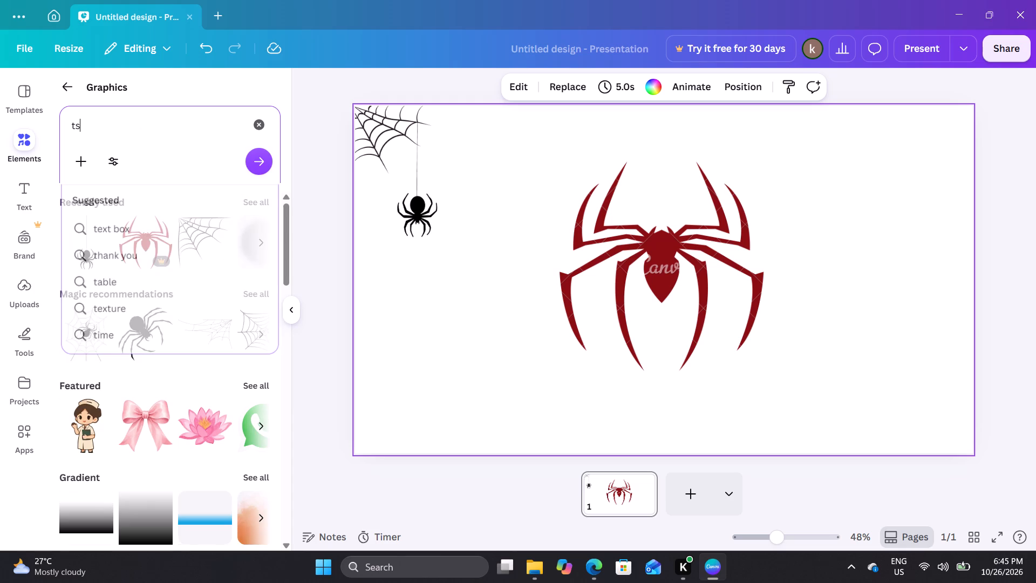
pyautogui.click(138, 234)
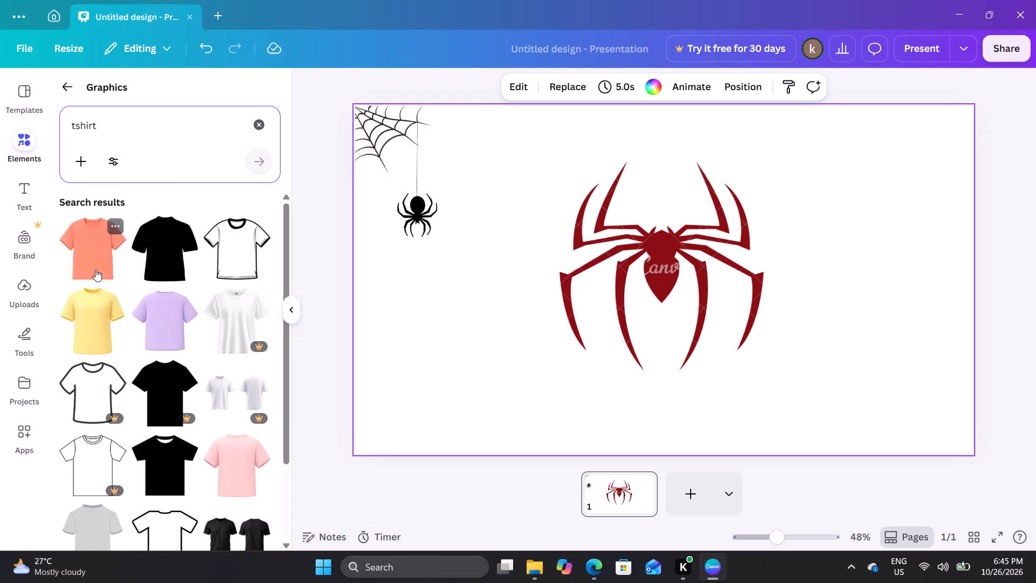
pyautogui.scroll(-4, 194, 321)
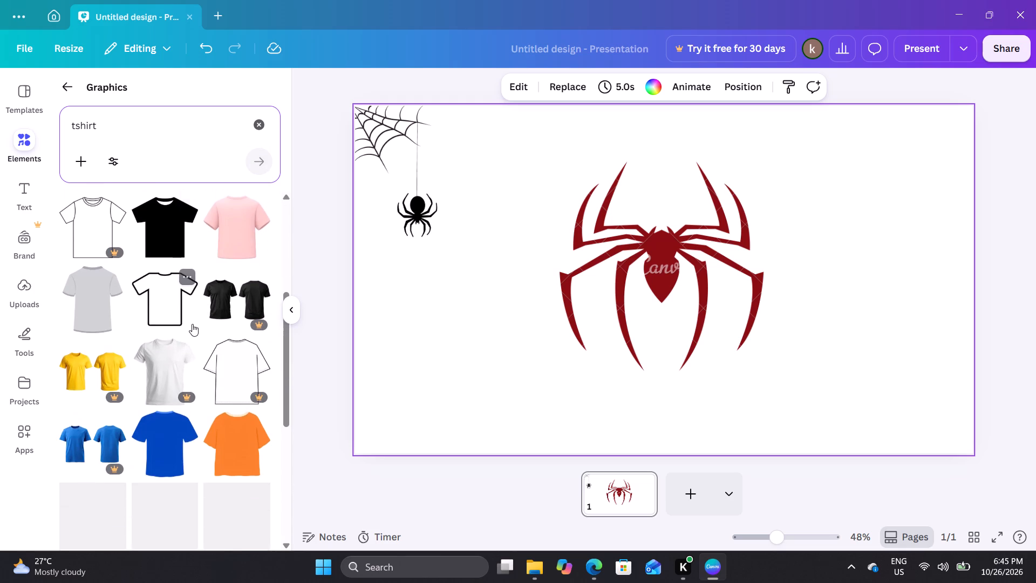
pyautogui.scroll(1, 192, 324)
pyautogui.scroll(-2, 192, 324)
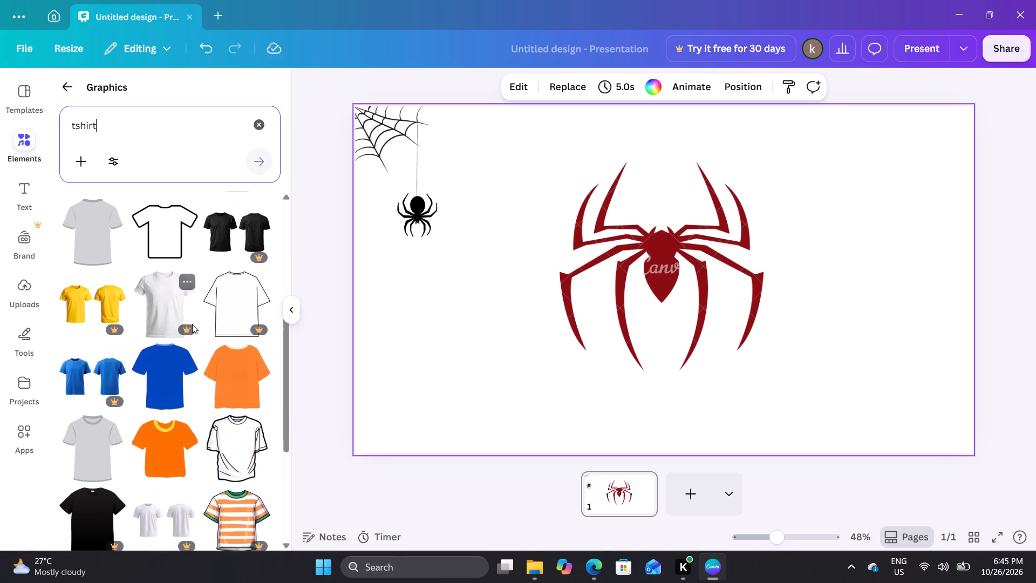
pyautogui.scroll(-3, 192, 324)
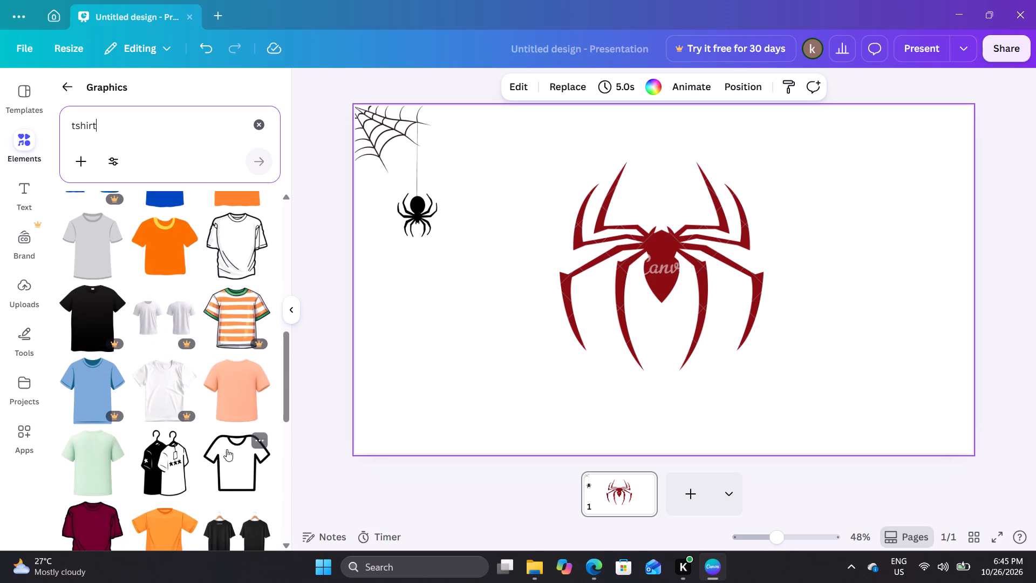
pyautogui.scroll(7, 206, 421)
pyautogui.scroll(3, 200, 361)
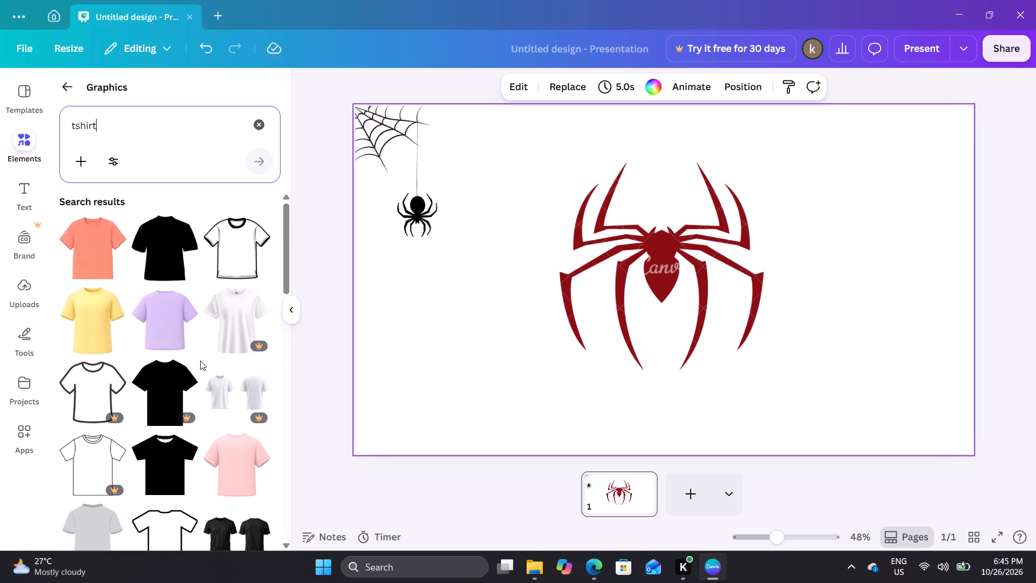
pyautogui.scroll(-2, 232, 291)
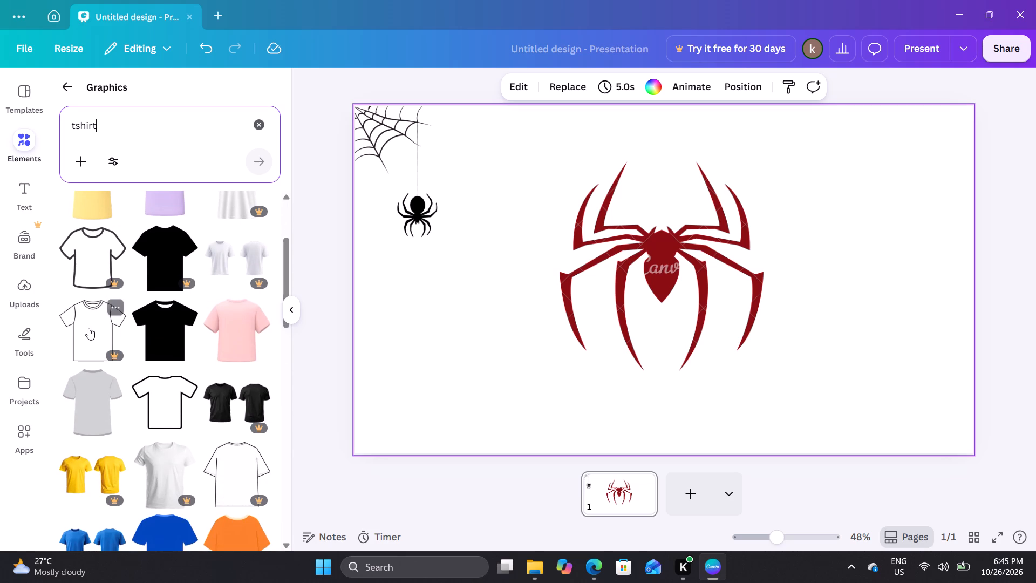
pyautogui.click(229, 476)
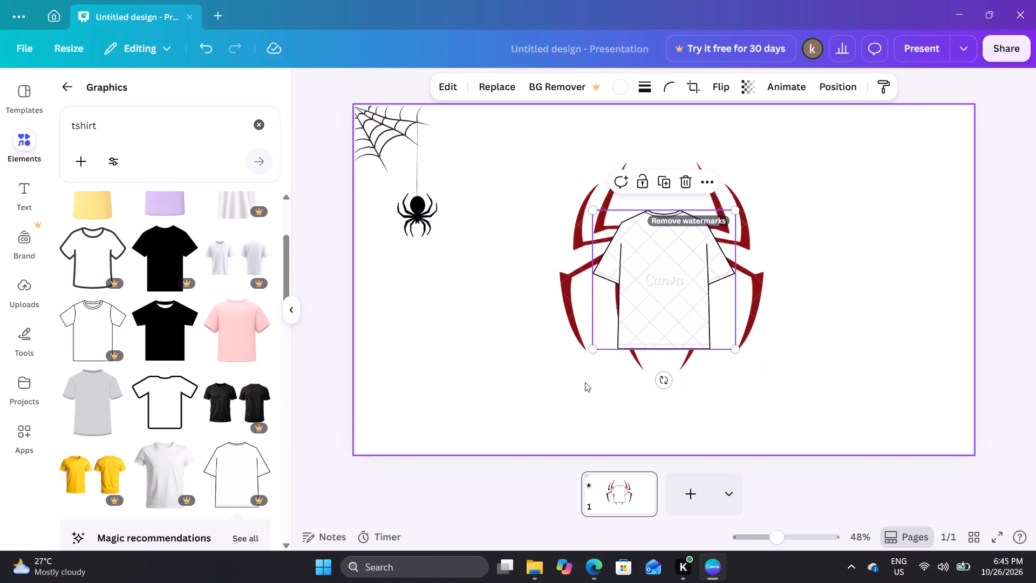
# Enlarge the T-shirt to about 851 by 830 px and place it over the red spider emblem near the slide's centre.
pyautogui.moveTo(589, 349); pyautogui.dragTo(533, 387)
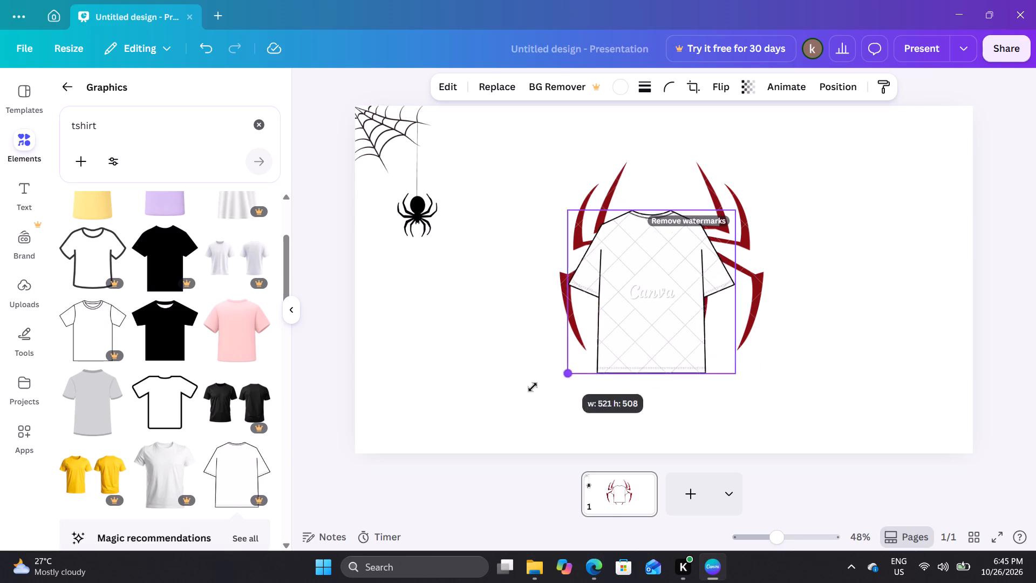
pyautogui.moveTo(533, 387); pyautogui.dragTo(502, 404)
pyautogui.moveTo(631, 309); pyautogui.dragTo(663, 258)
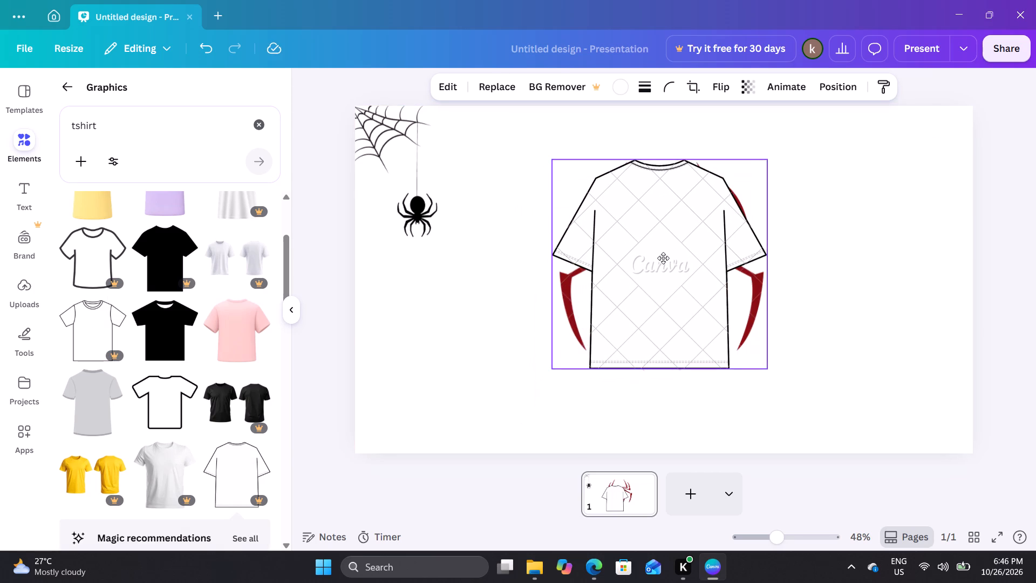
pyautogui.moveTo(663, 258); pyautogui.dragTo(664, 258)
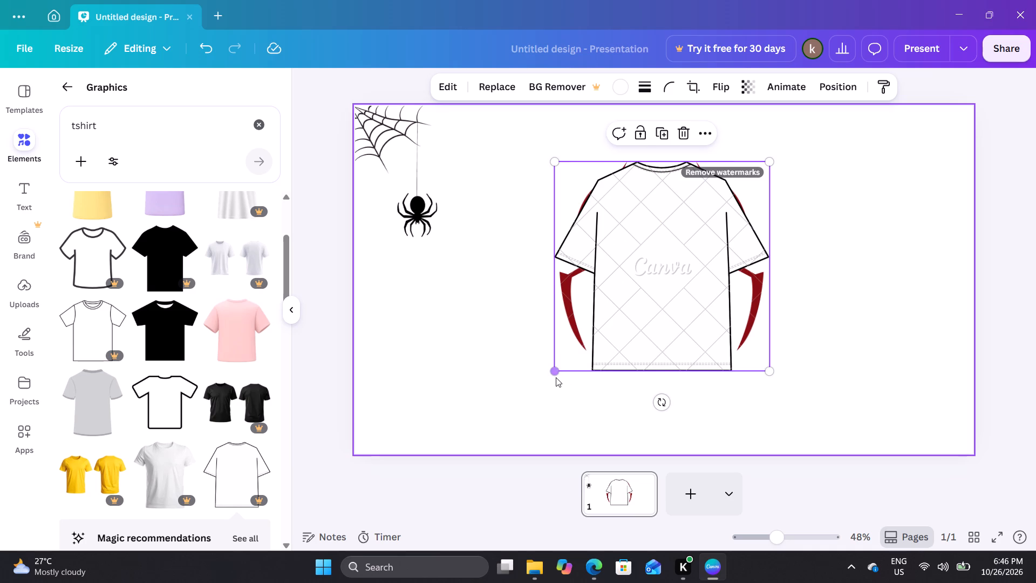
pyautogui.moveTo(556, 377); pyautogui.dragTo(534, 383)
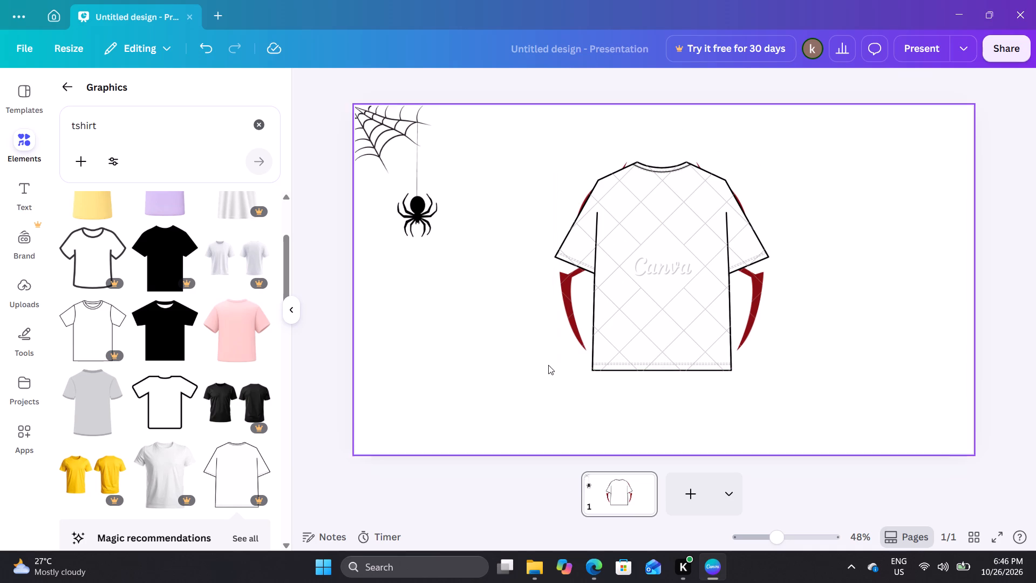
pyautogui.click(592, 343)
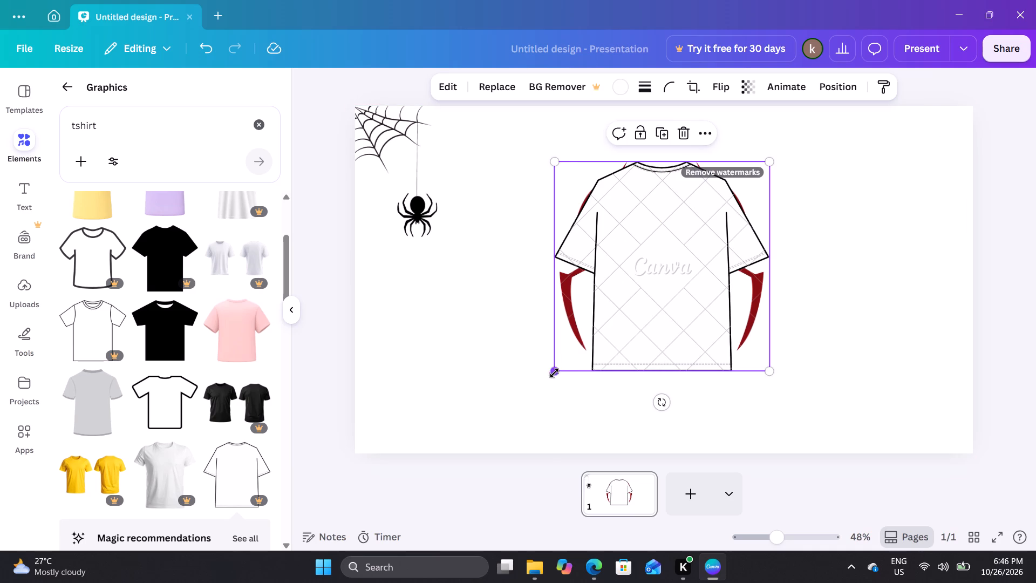
pyautogui.moveTo(554, 373); pyautogui.dragTo(471, 405)
pyautogui.moveTo(579, 338); pyautogui.dragTo(612, 301)
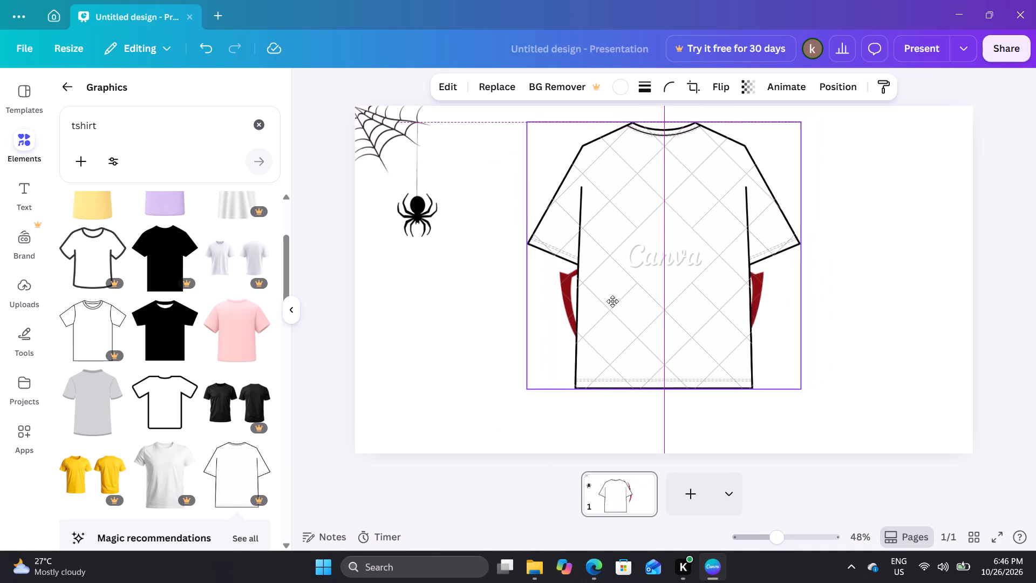
pyautogui.moveTo(612, 301); pyautogui.dragTo(622, 306)
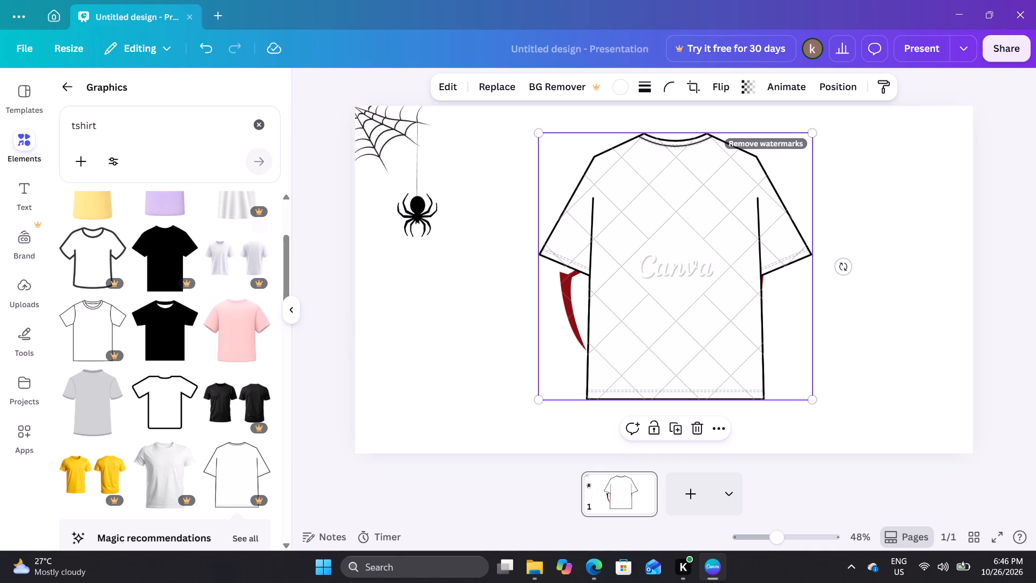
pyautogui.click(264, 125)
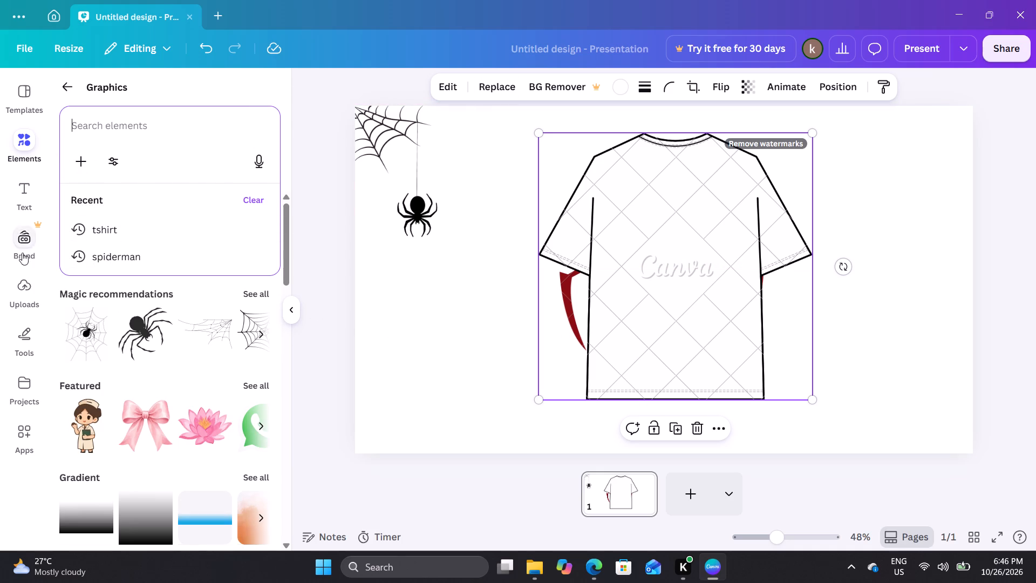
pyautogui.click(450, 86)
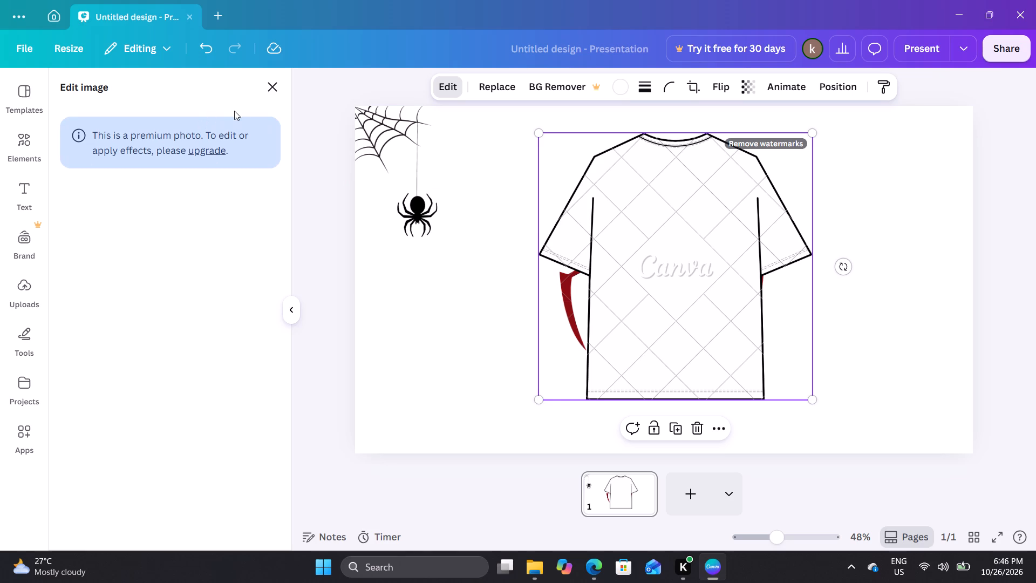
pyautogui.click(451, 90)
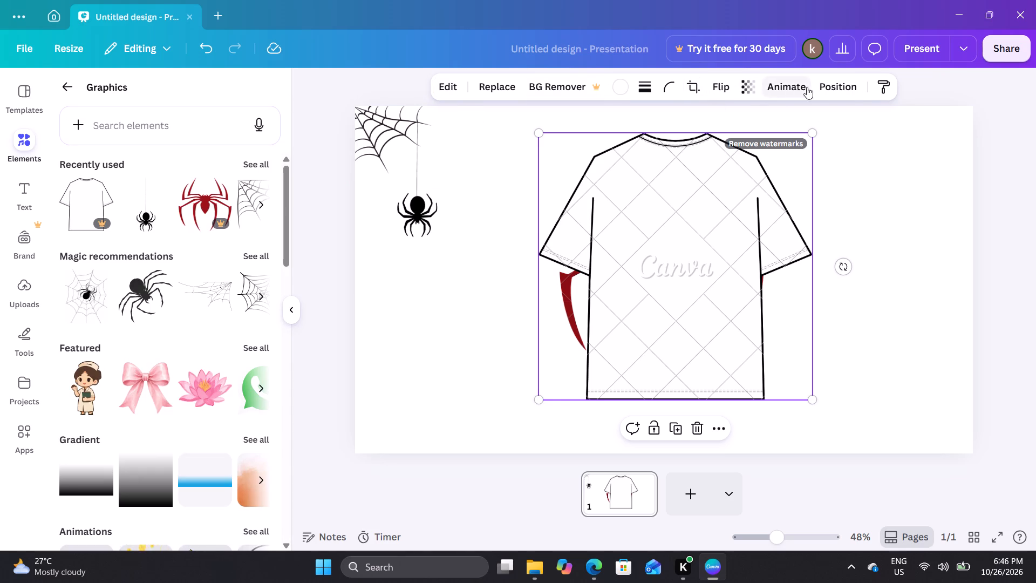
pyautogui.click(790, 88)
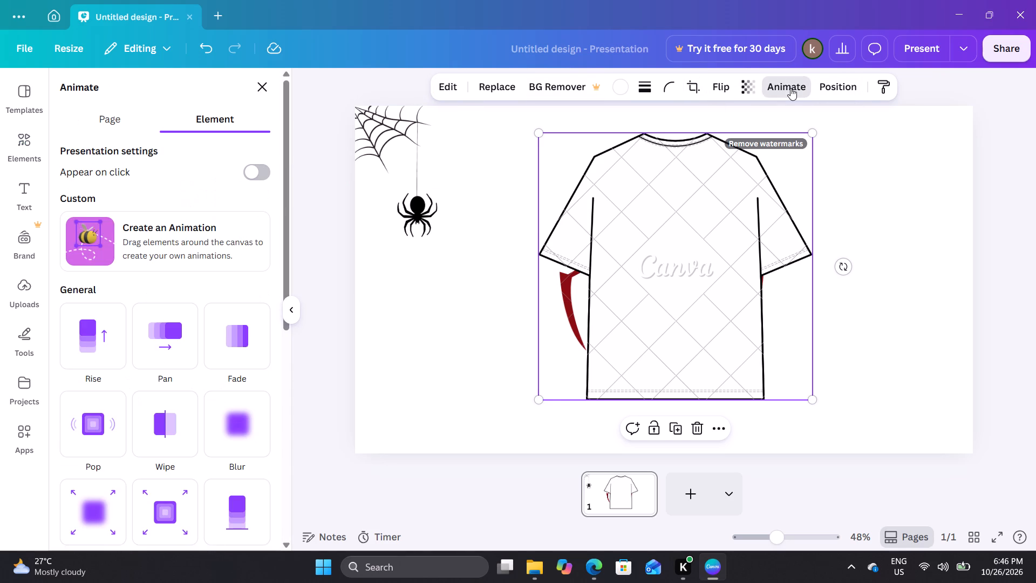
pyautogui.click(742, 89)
# Move the T-shirt down the layer order to directly above the background, behind the spiders and the spiderweb.
pyautogui.click(825, 84)
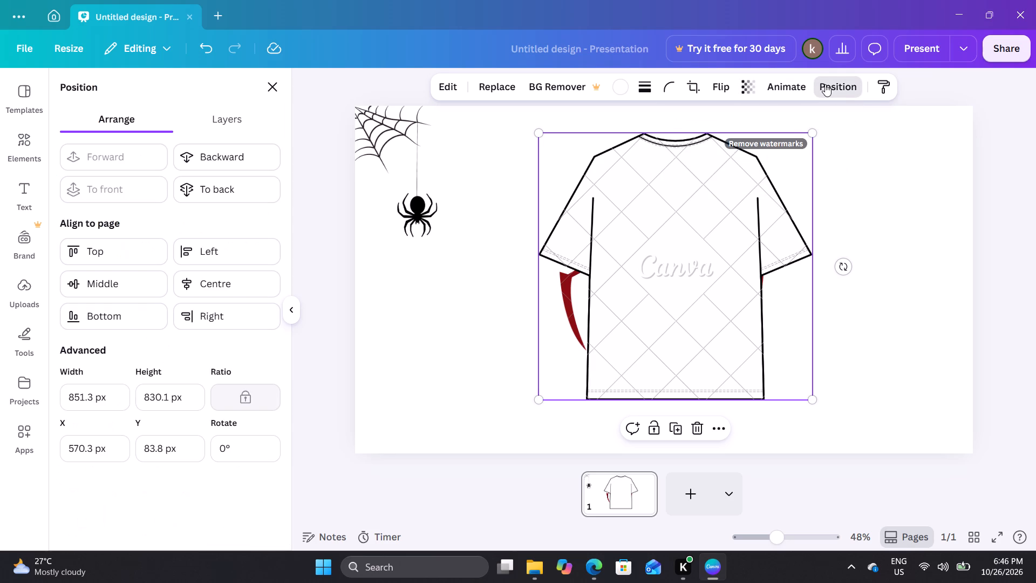
pyautogui.click(258, 125)
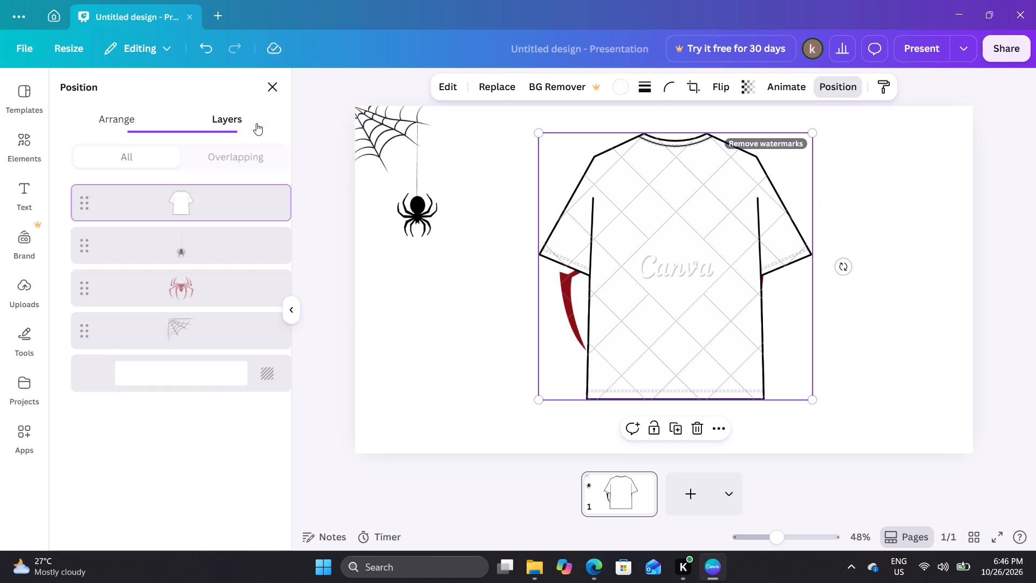
pyautogui.moveTo(216, 196); pyautogui.dragTo(215, 328)
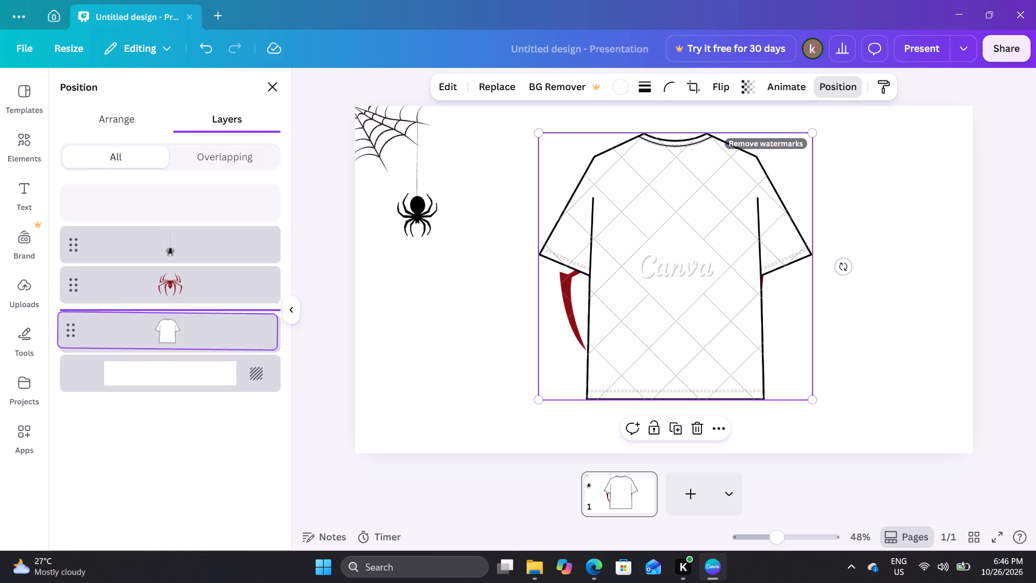
pyautogui.moveTo(215, 328); pyautogui.dragTo(228, 358)
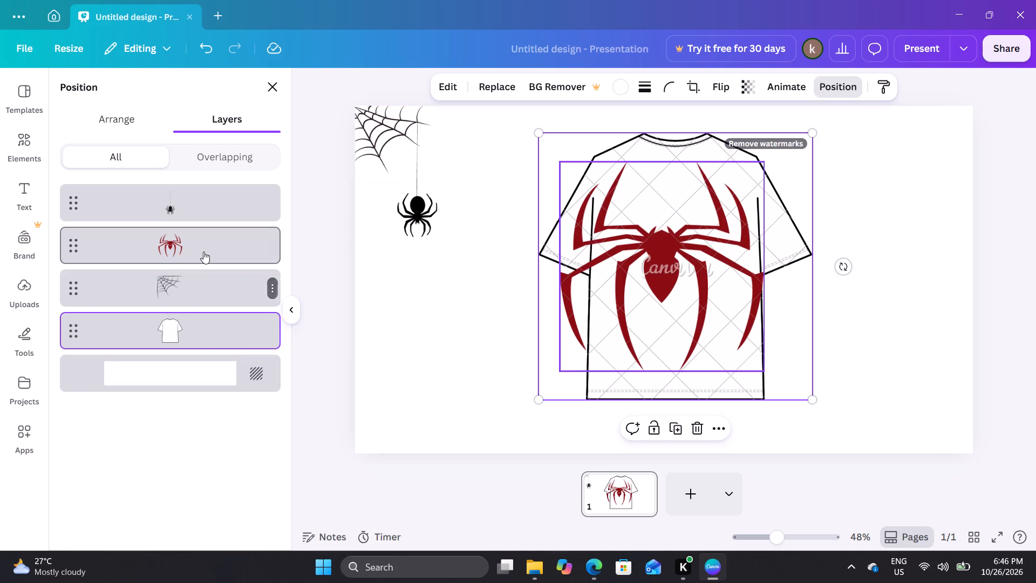
# Shrink the red spider emblem to fit within the T-shirt's body and centre it on the chest.
pyautogui.click(203, 252)
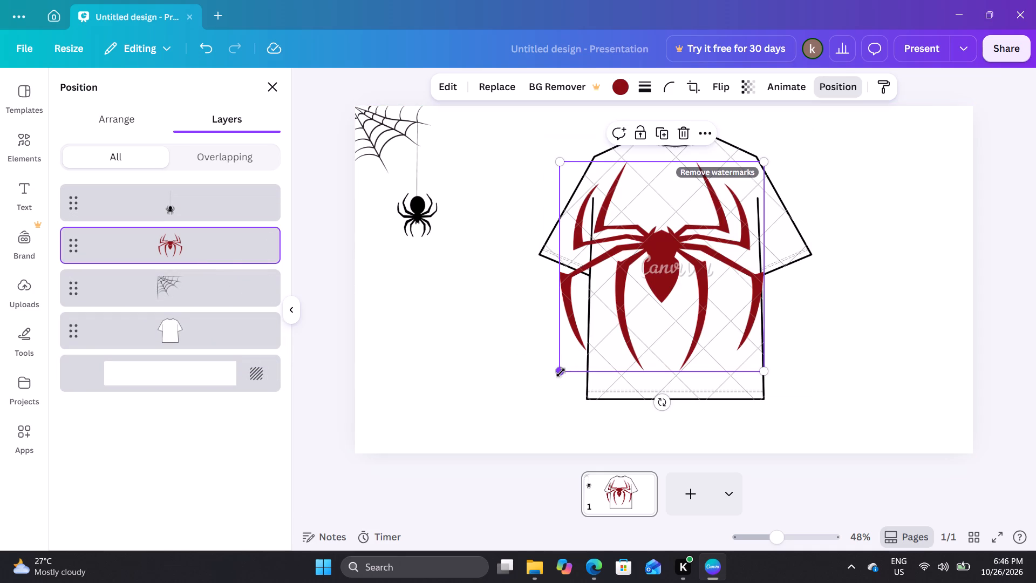
pyautogui.moveTo(561, 372); pyautogui.dragTo(602, 334)
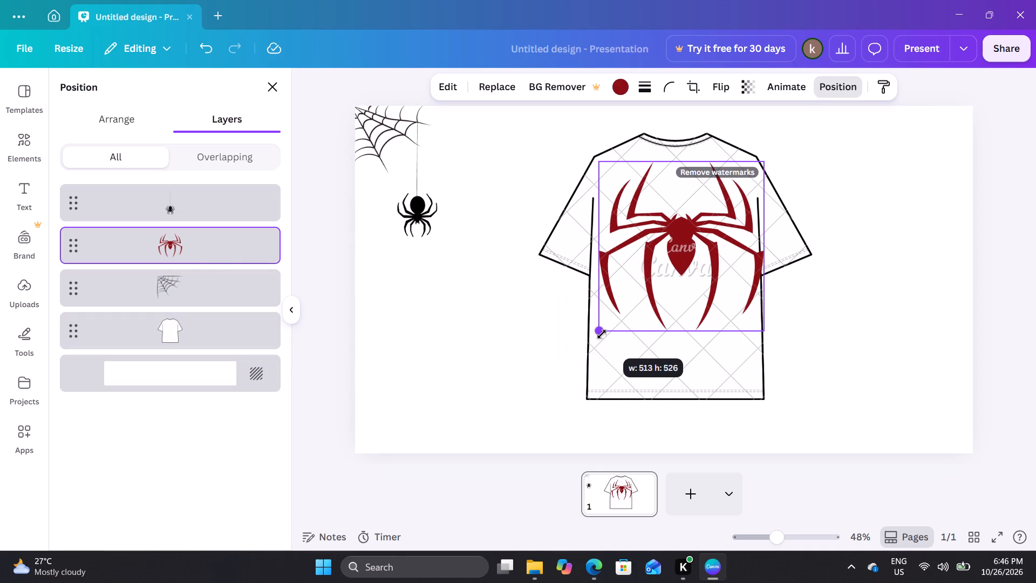
pyautogui.moveTo(602, 334); pyautogui.dragTo(628, 305)
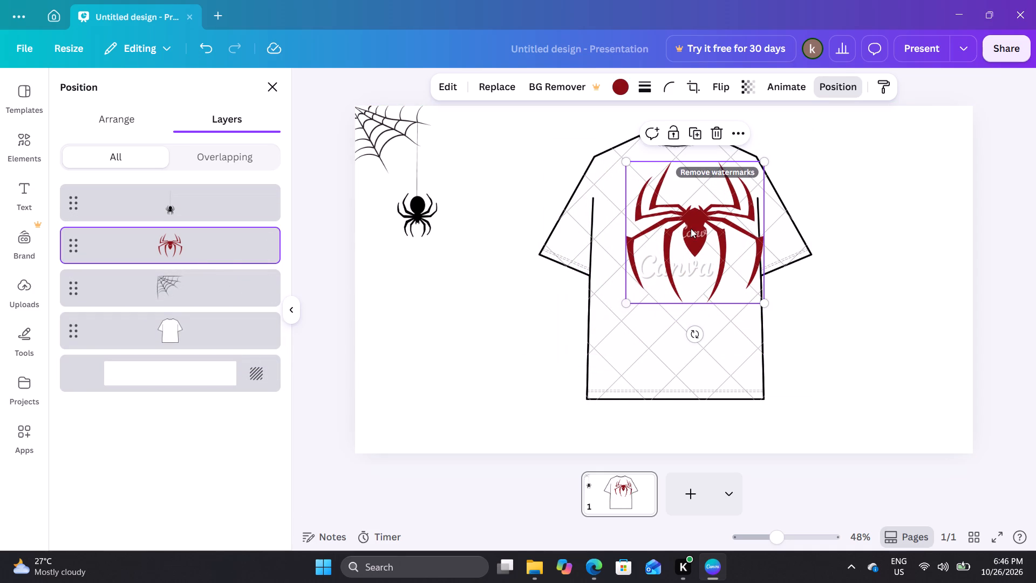
pyautogui.moveTo(691, 228); pyautogui.dragTo(673, 249)
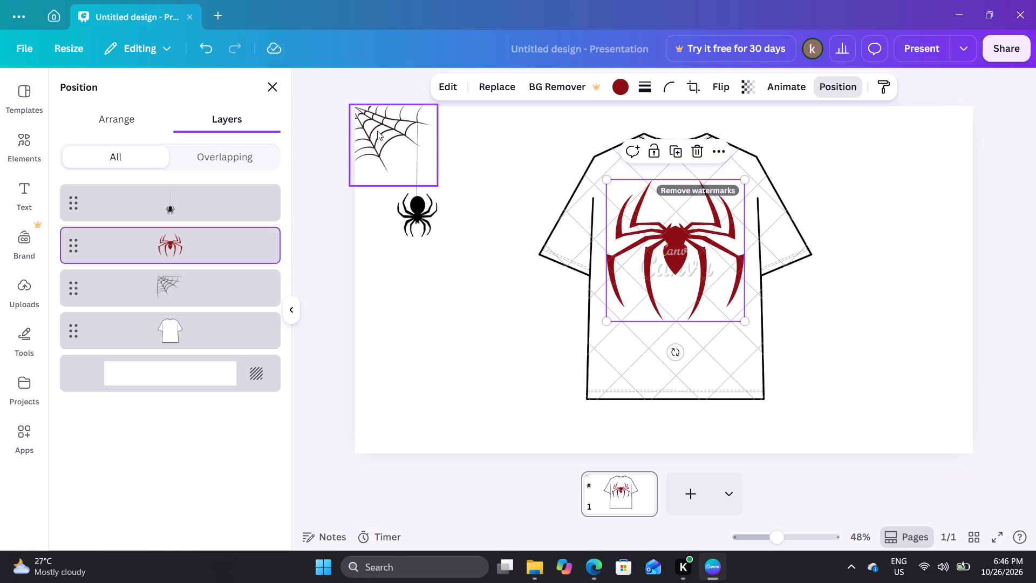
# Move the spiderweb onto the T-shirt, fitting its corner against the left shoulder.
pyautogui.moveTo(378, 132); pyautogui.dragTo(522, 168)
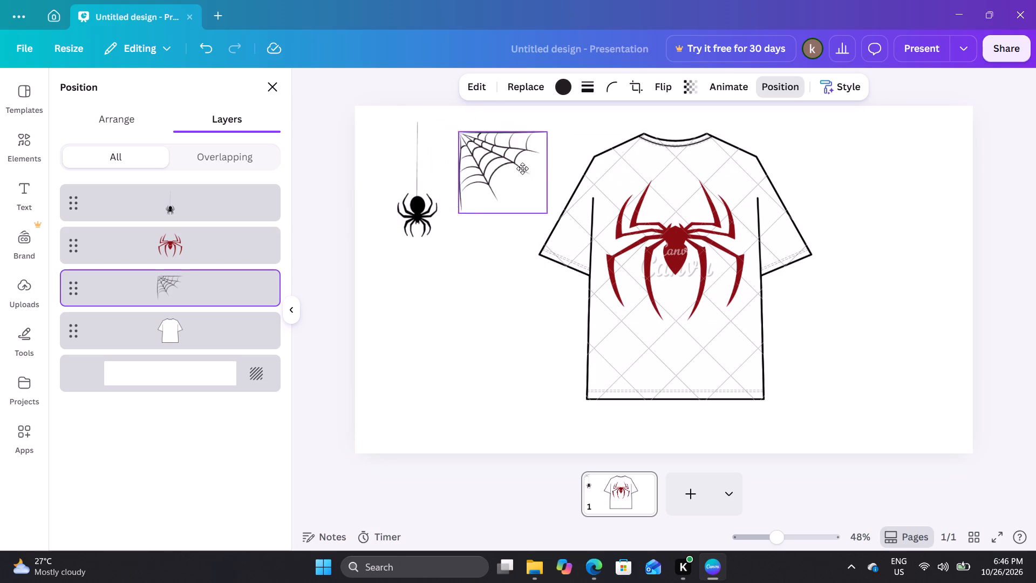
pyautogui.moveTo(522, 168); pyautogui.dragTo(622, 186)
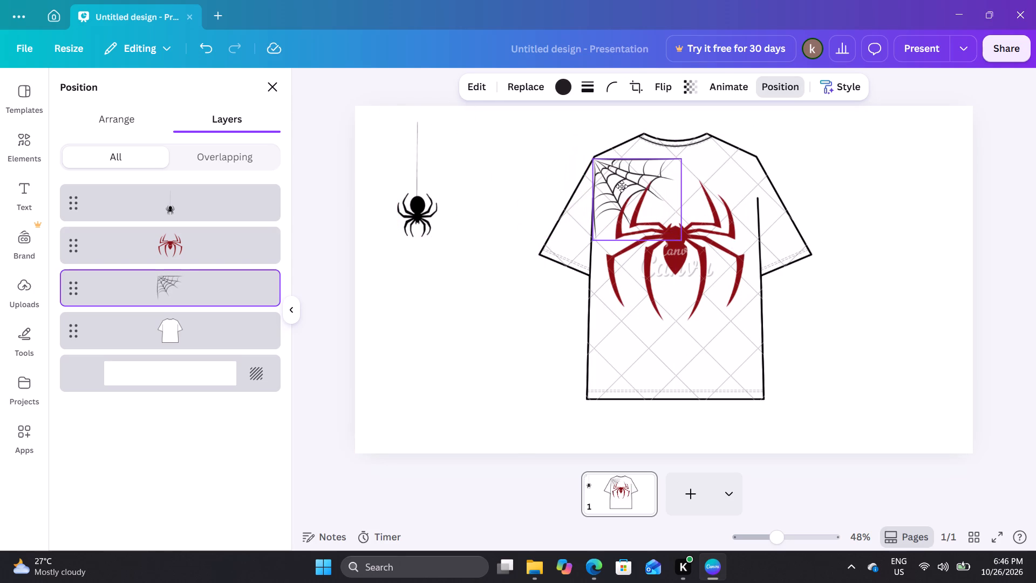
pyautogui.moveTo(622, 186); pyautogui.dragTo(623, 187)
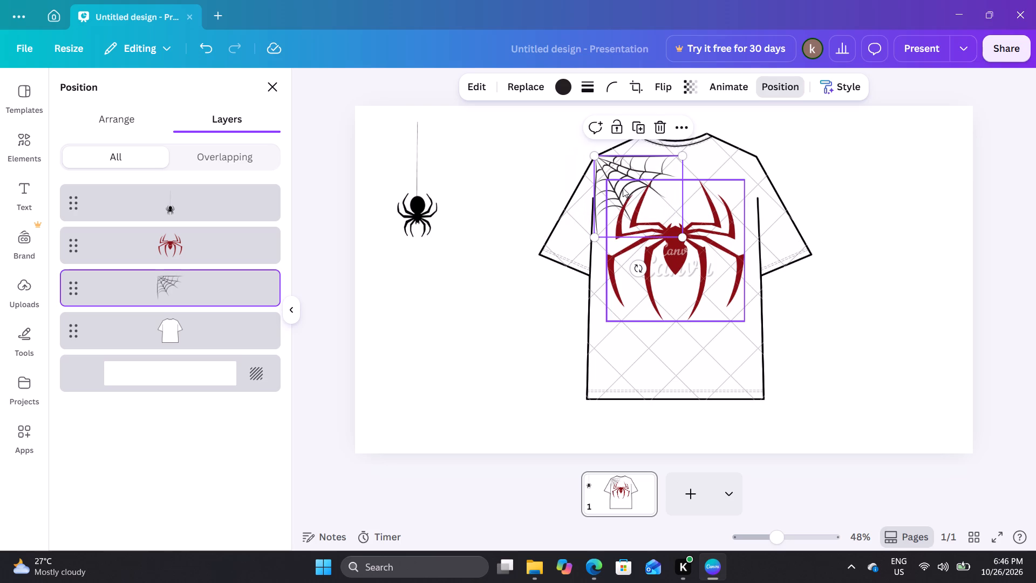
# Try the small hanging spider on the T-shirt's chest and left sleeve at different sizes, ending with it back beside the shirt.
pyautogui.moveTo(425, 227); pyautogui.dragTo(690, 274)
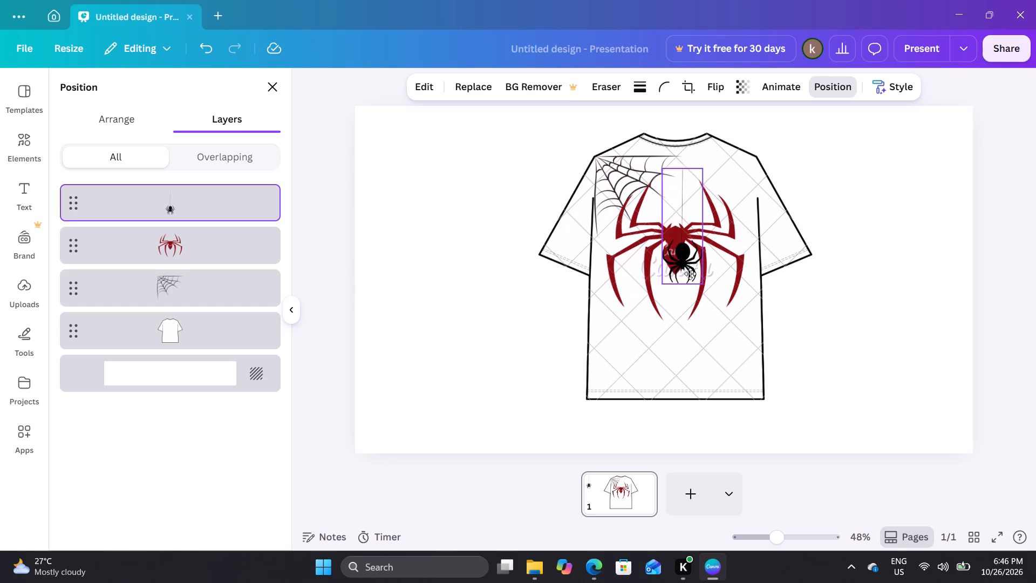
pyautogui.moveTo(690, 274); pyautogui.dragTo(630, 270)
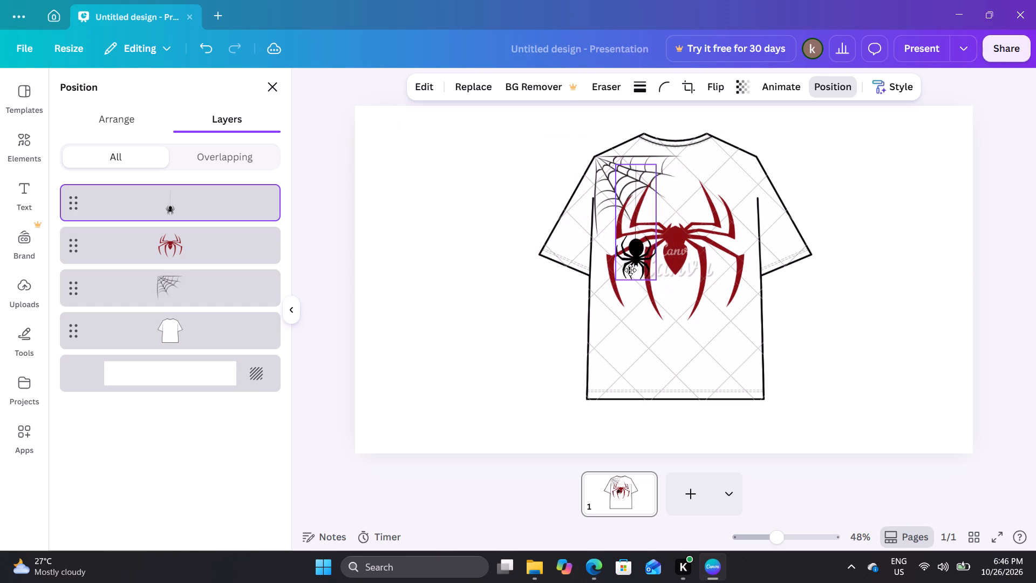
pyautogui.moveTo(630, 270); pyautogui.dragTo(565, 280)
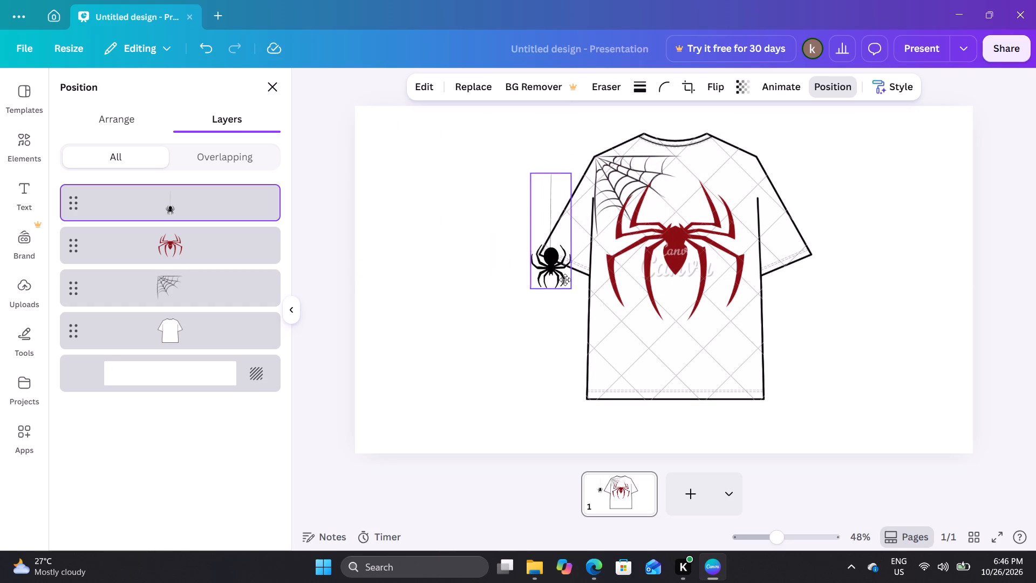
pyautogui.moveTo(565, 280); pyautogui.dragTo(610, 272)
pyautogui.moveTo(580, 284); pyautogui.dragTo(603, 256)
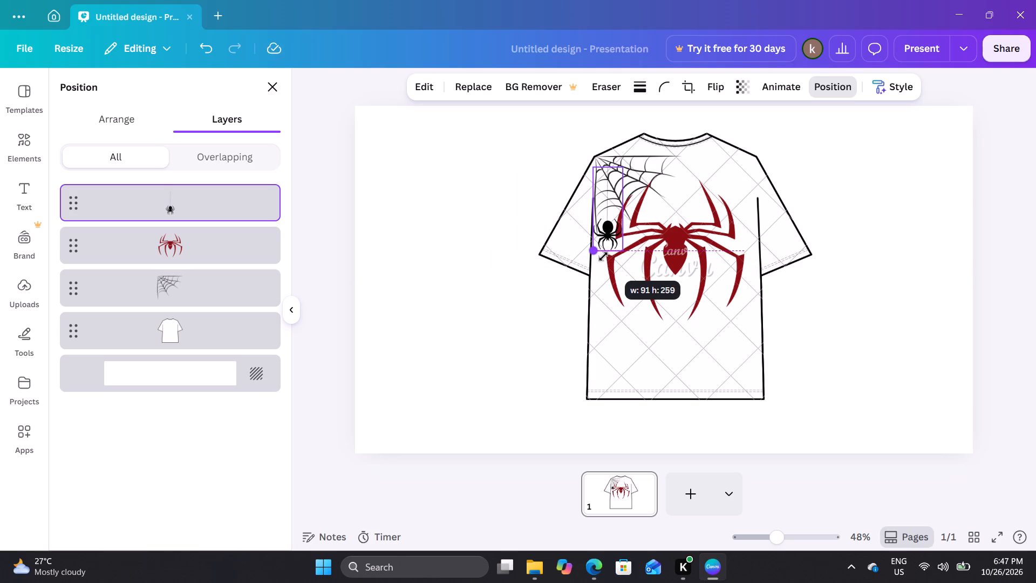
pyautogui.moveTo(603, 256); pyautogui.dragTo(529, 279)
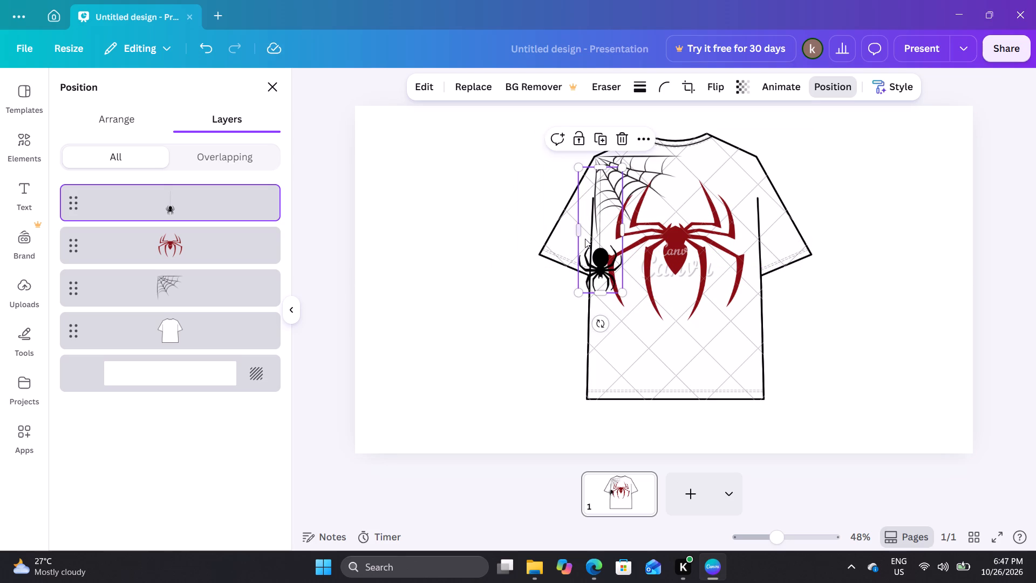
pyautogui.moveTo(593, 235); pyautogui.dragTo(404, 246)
# Move the spiderweb to the T-shirt's bottom-left corner and flip it vertically so it fans up from the hem.
pyautogui.moveTo(609, 173); pyautogui.dragTo(594, 357)
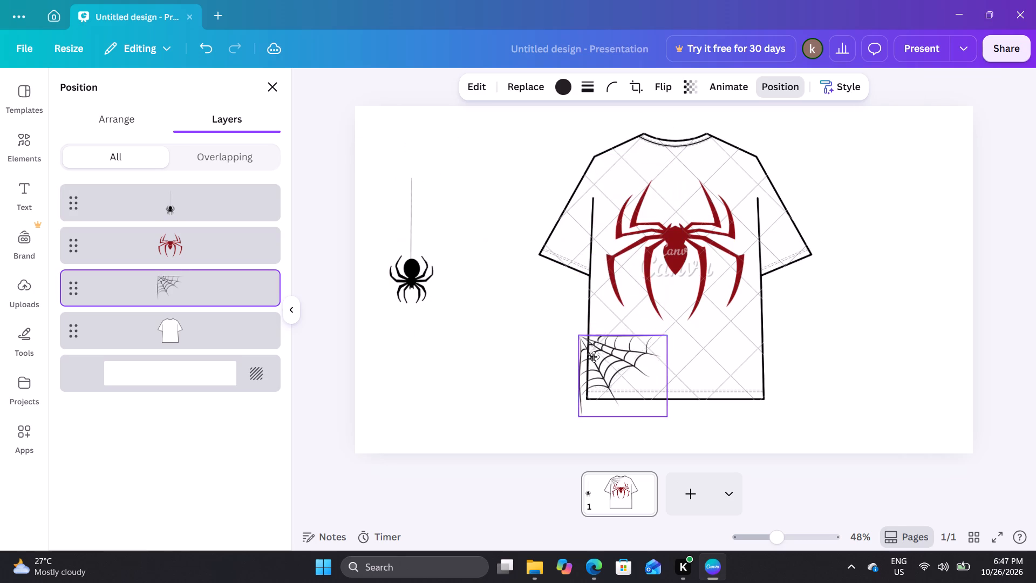
pyautogui.moveTo(594, 357); pyautogui.dragTo(604, 335)
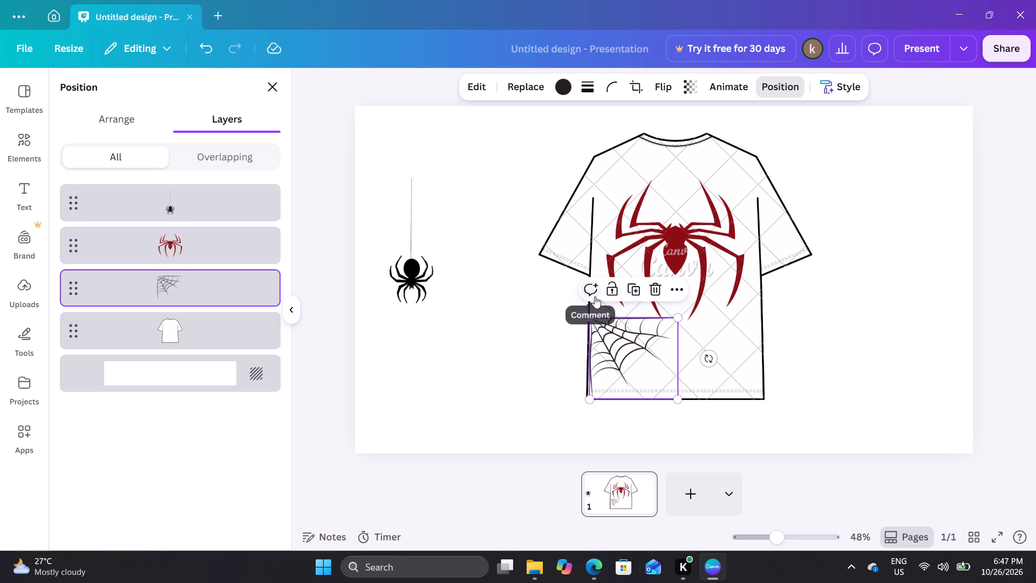
pyautogui.click(608, 92)
pyautogui.click(608, 92)
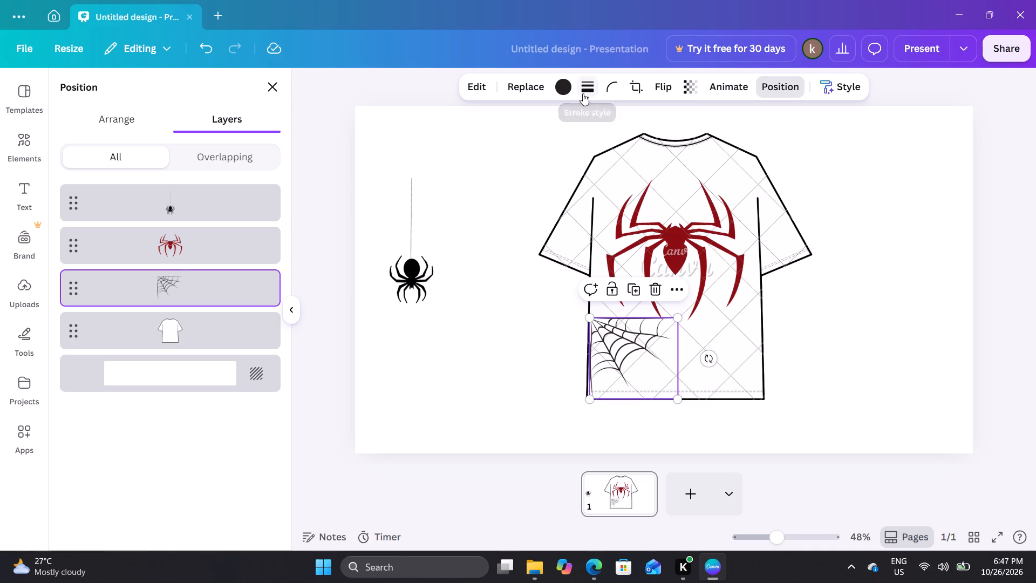
pyautogui.click(636, 90)
pyautogui.click(467, 130)
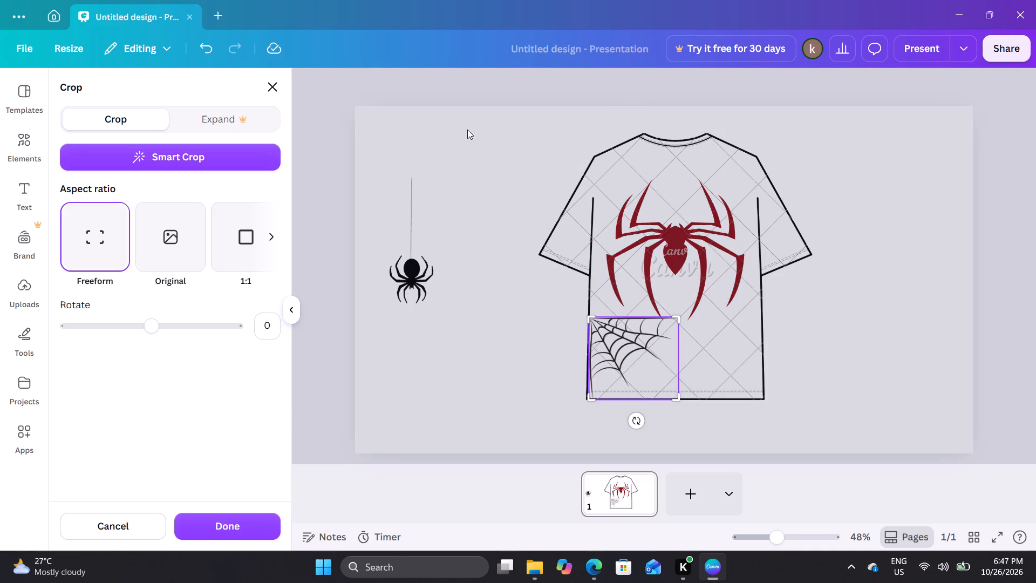
pyautogui.click(655, 89)
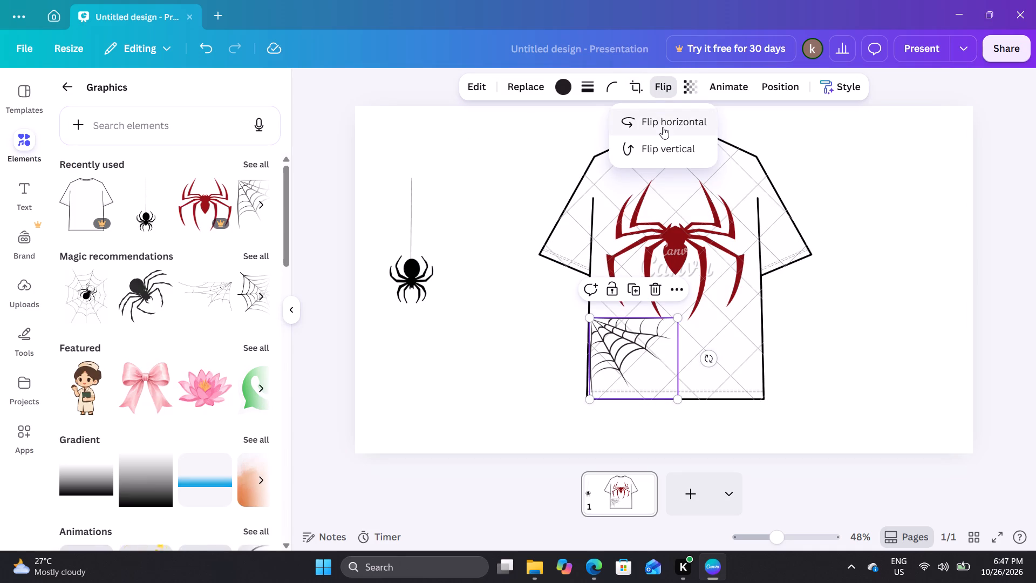
pyautogui.click(661, 158)
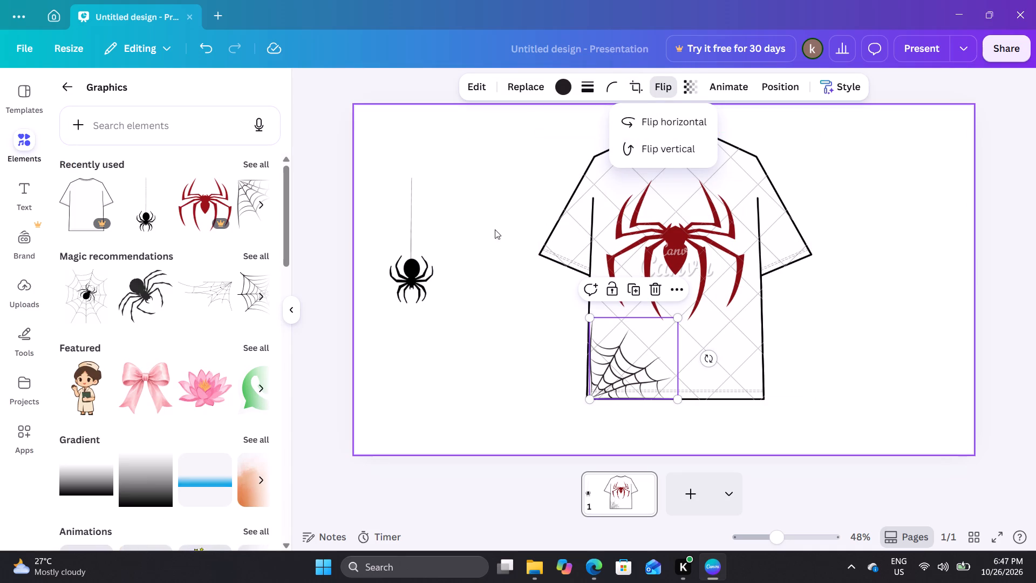
pyautogui.click(480, 292)
pyautogui.click(602, 378)
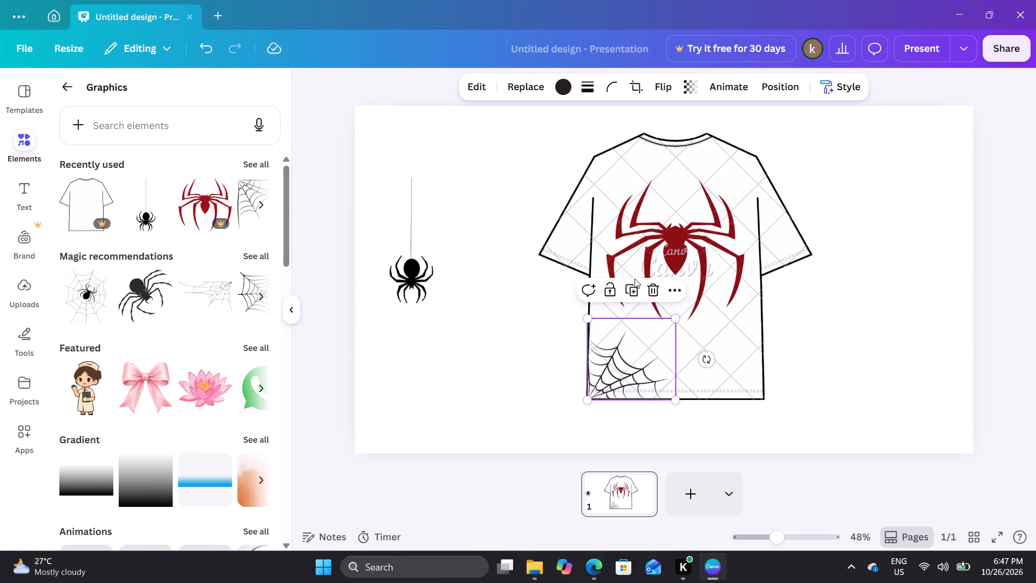
# Duplicate the spiderweb, place the copy in the T-shirt's bottom-right corner and flip it horizontally to mirror the first.
pyautogui.click(635, 294)
pyautogui.moveTo(632, 366); pyautogui.dragTo(649, 365)
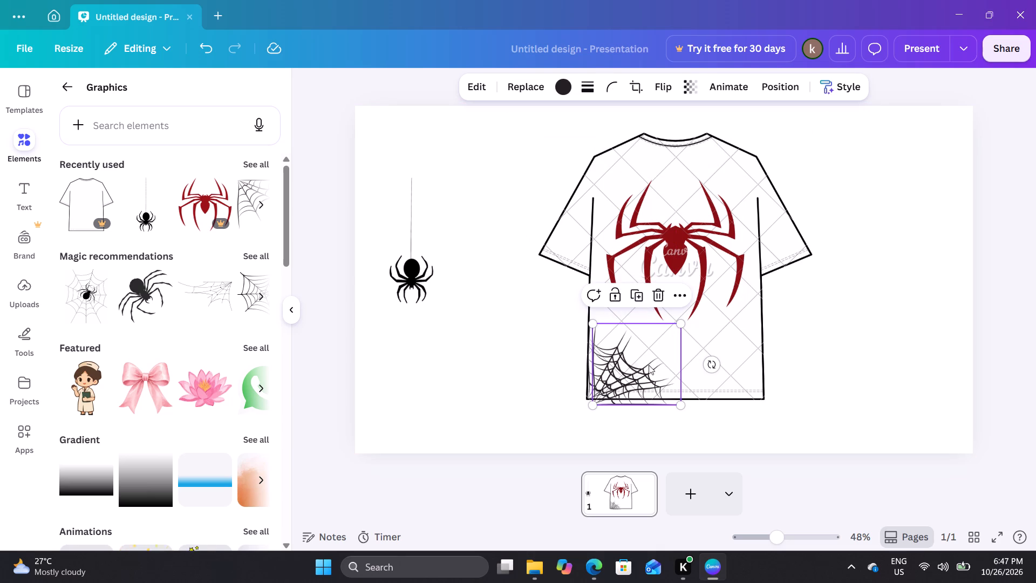
pyautogui.moveTo(649, 365); pyautogui.dragTo(717, 362)
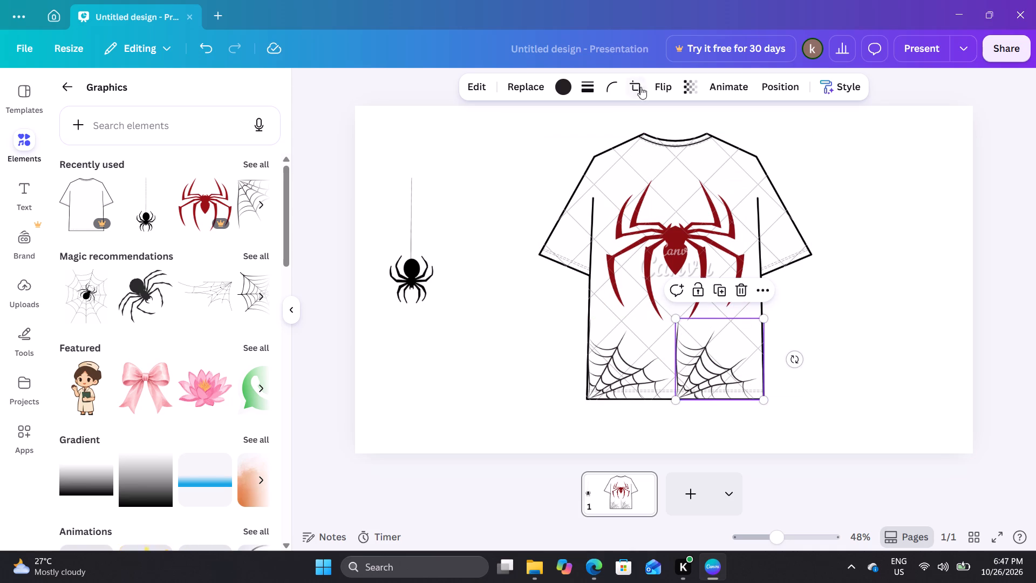
pyautogui.click(655, 83)
pyautogui.click(642, 126)
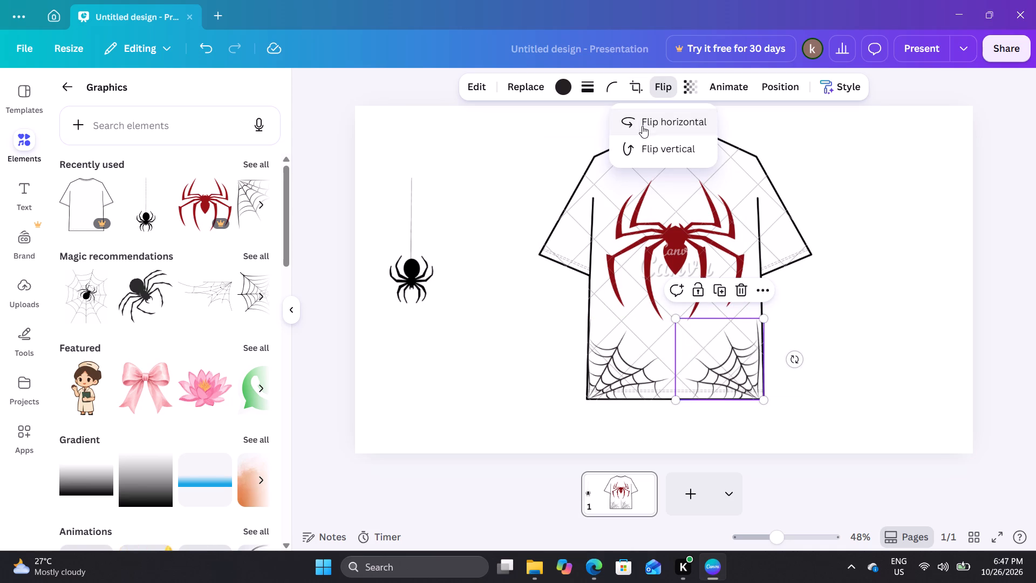
pyautogui.click(732, 372)
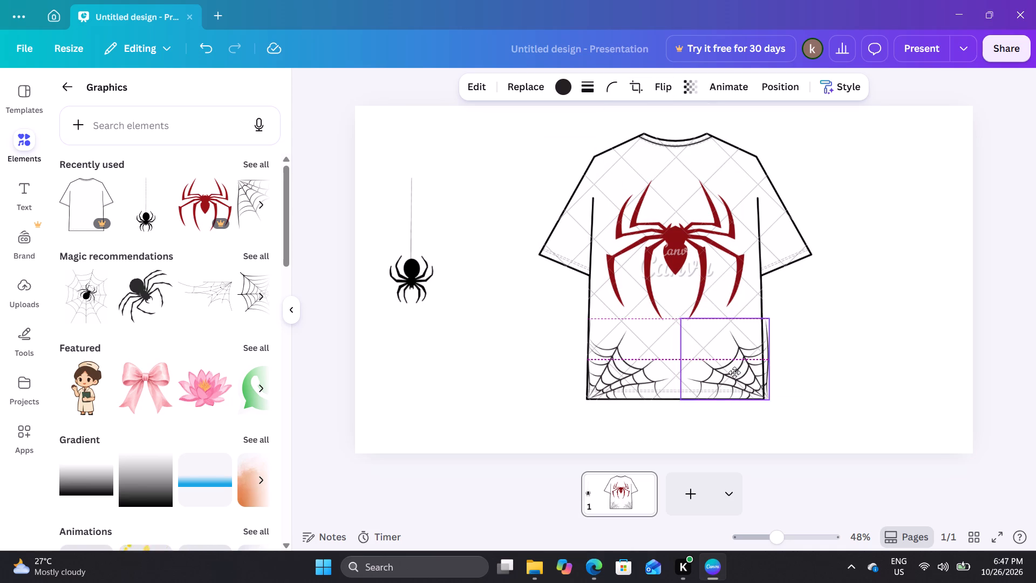
pyautogui.click(520, 308)
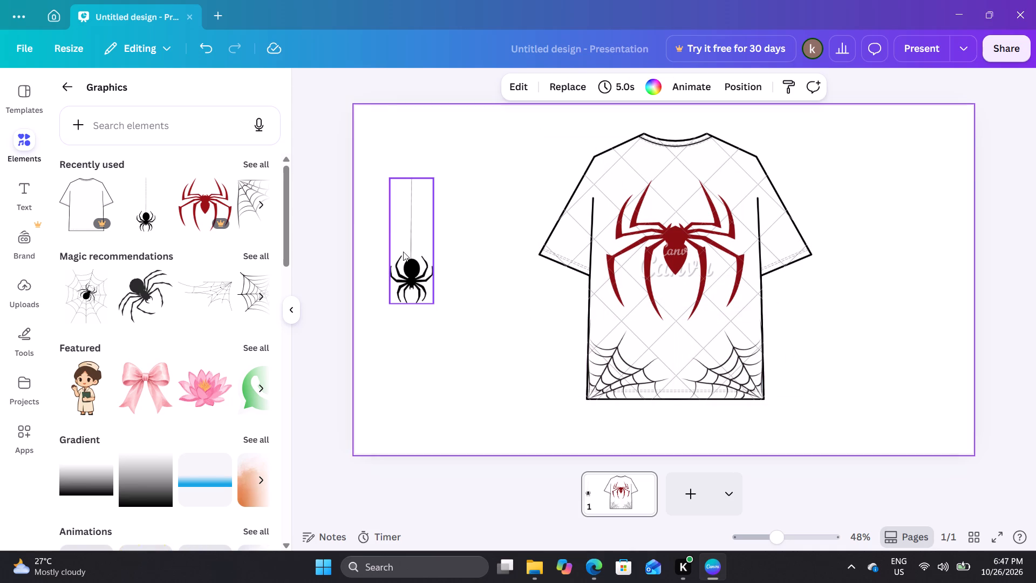
# Shrink the small black hanging spider and place it on the T-shirt's left sleeve, just above the cuff stitching.
pyautogui.moveTo(415, 228); pyautogui.dragTo(611, 194)
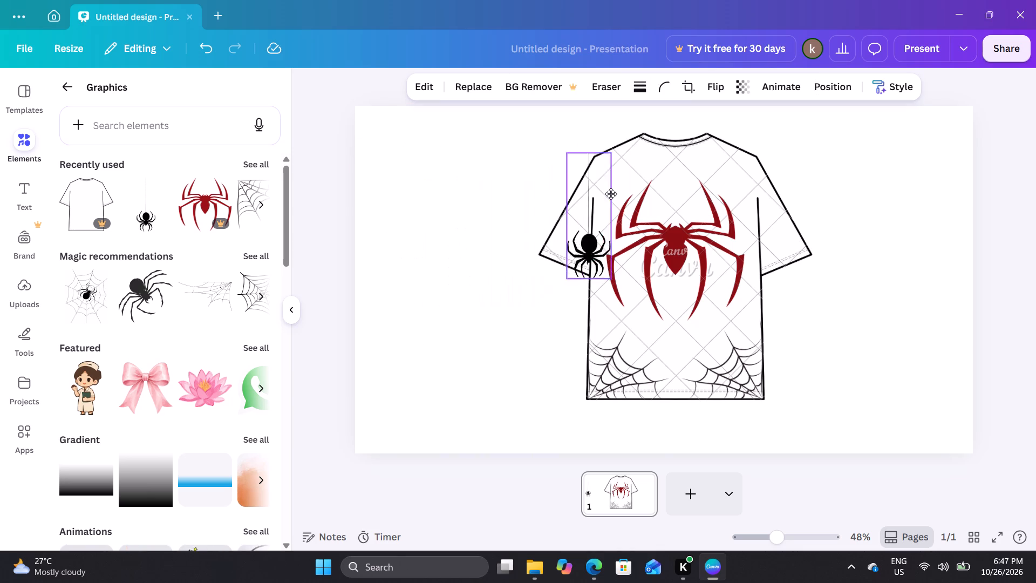
pyautogui.moveTo(611, 194); pyautogui.dragTo(673, 192)
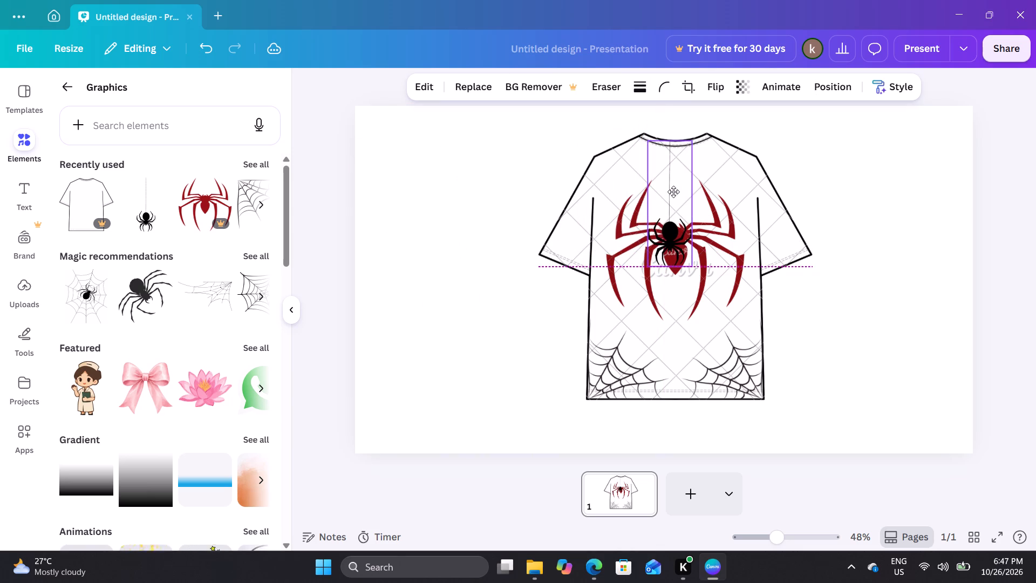
pyautogui.moveTo(673, 192); pyautogui.dragTo(680, 192)
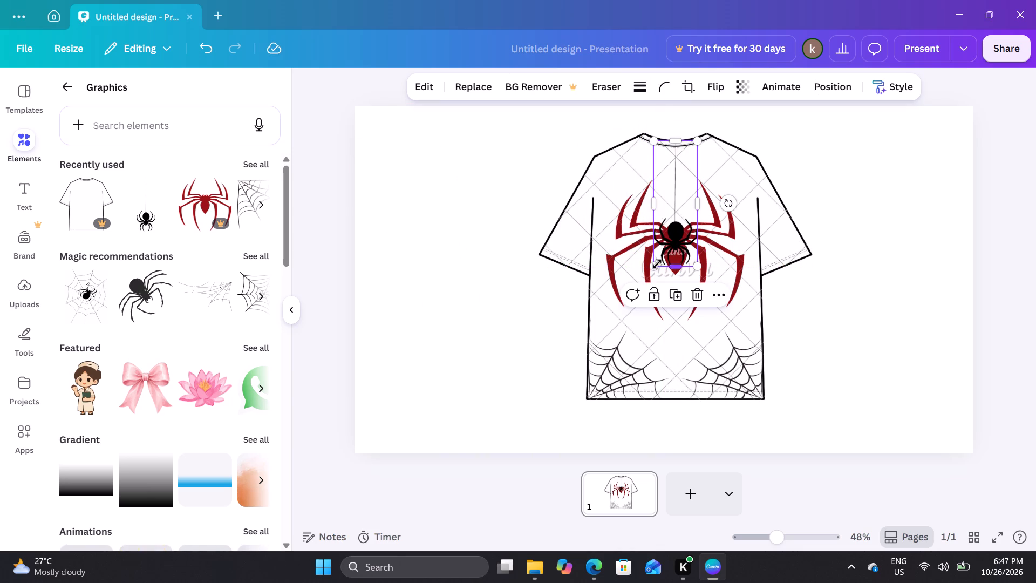
pyautogui.click(651, 272)
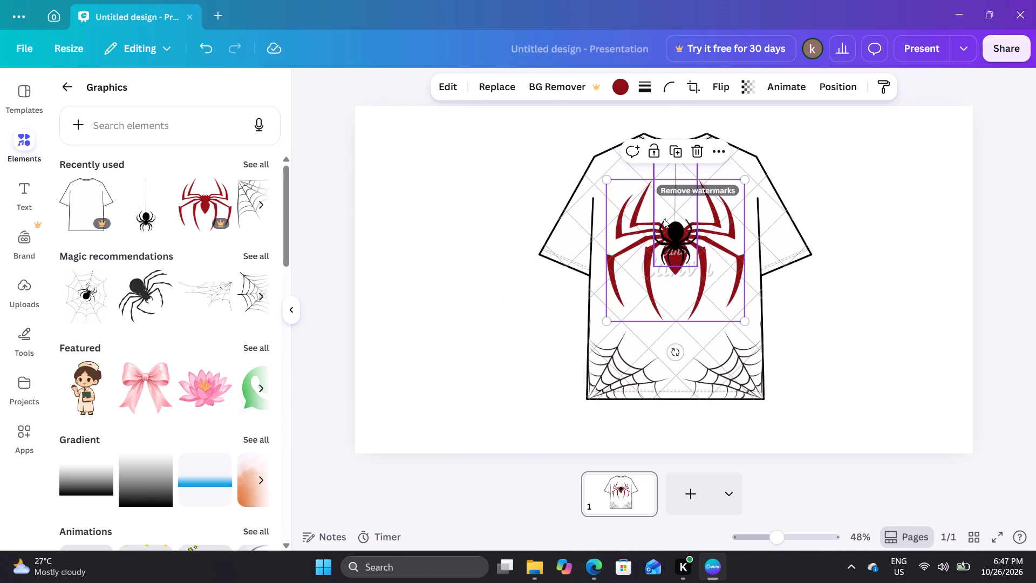
pyautogui.click(664, 219)
pyautogui.moveTo(650, 268); pyautogui.dragTo(663, 235)
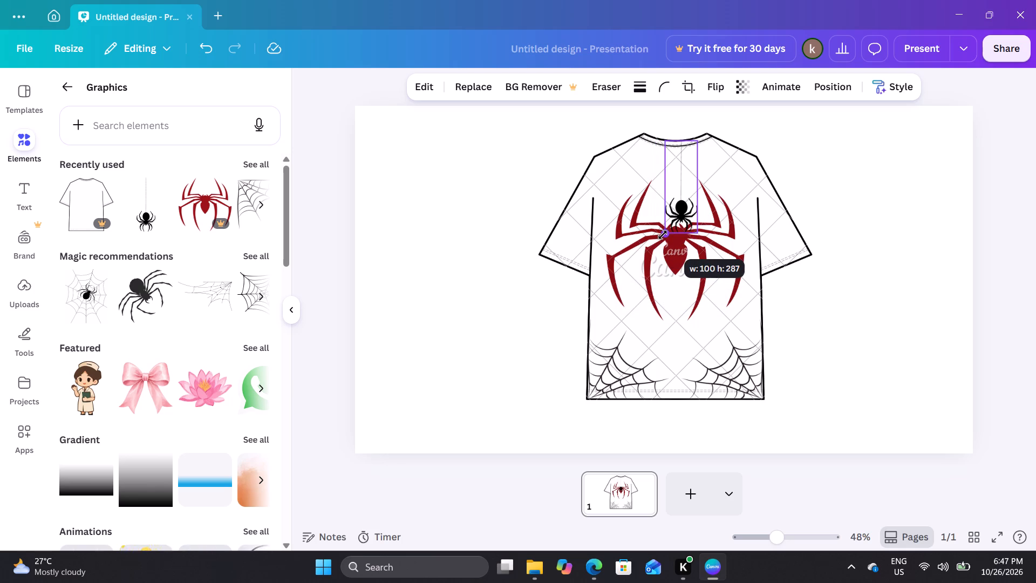
pyautogui.moveTo(663, 235); pyautogui.dragTo(669, 209)
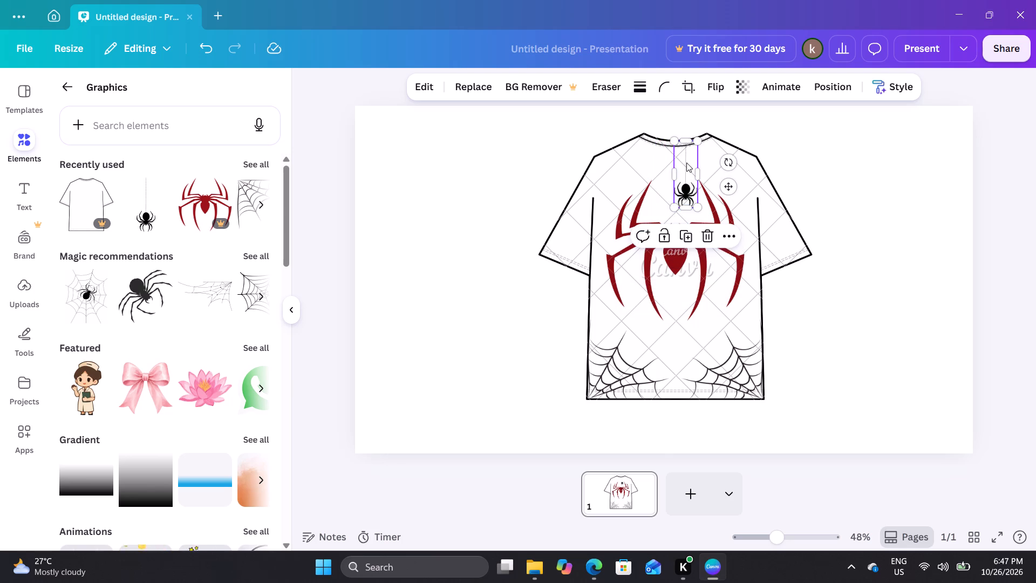
pyautogui.moveTo(686, 162); pyautogui.dragTo(577, 214)
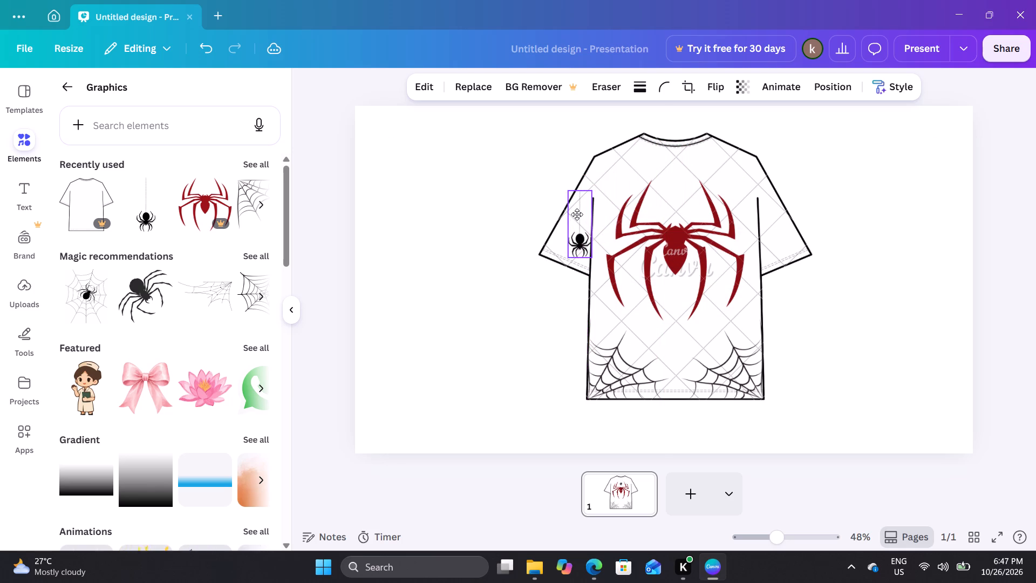
pyautogui.moveTo(577, 214); pyautogui.dragTo(575, 213)
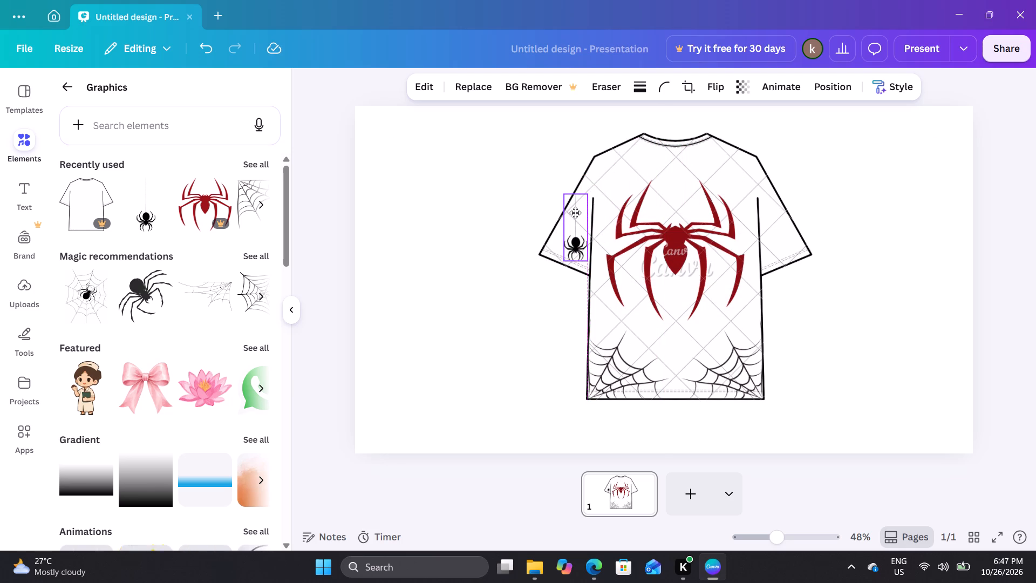
pyautogui.moveTo(575, 213); pyautogui.dragTo(575, 214)
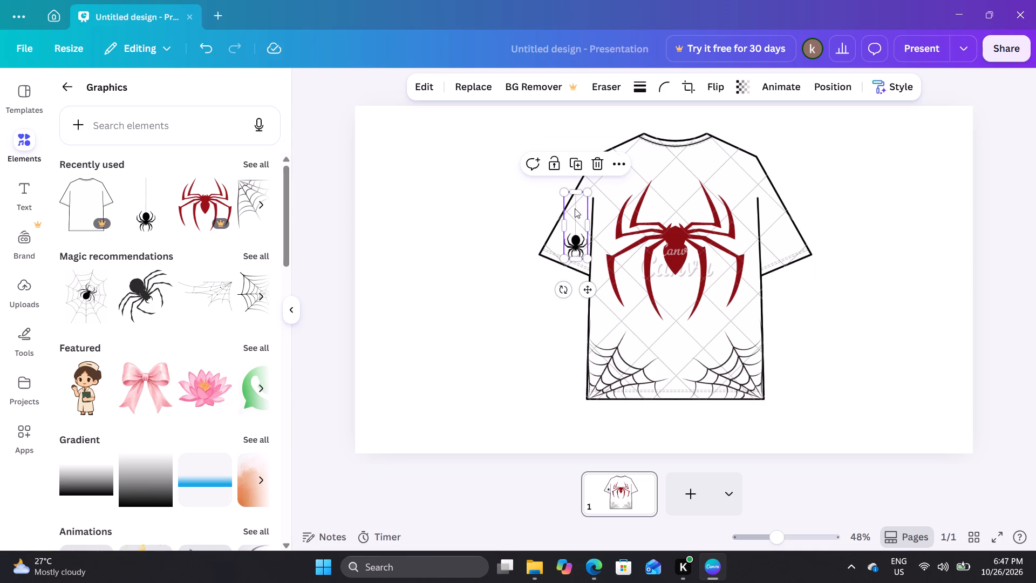
# Duplicate the small hanging spider and place the copy on the right sleeve, level with the one on the left.
pyautogui.click(574, 164)
pyautogui.click(588, 212)
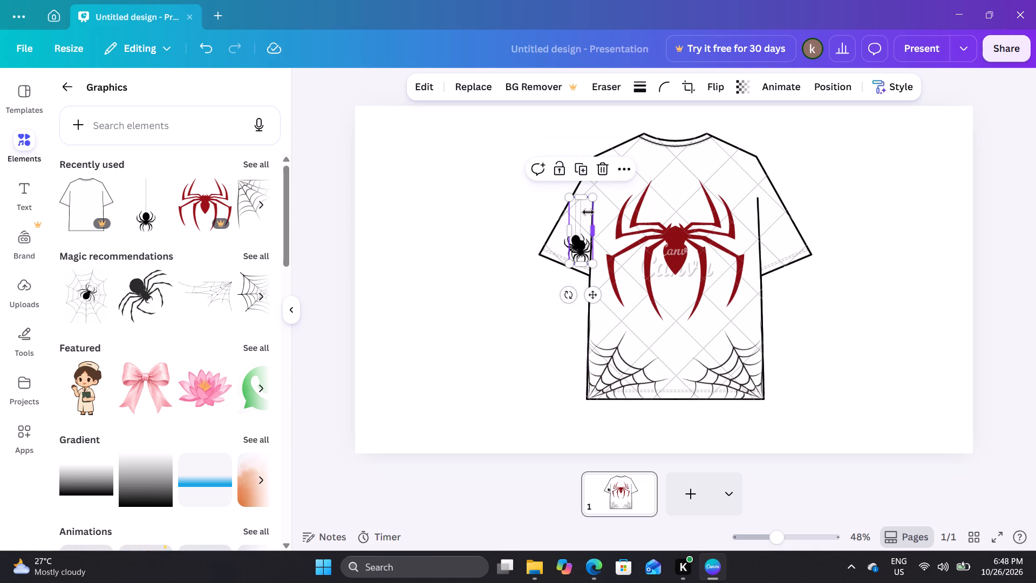
pyautogui.moveTo(582, 223); pyautogui.dragTo(773, 211)
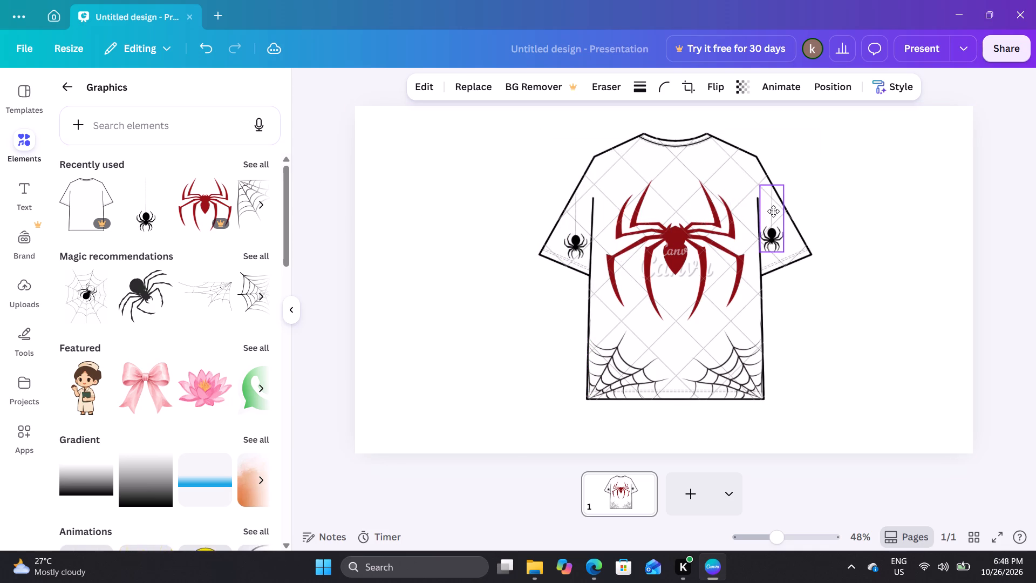
pyautogui.moveTo(773, 211); pyautogui.dragTo(774, 218)
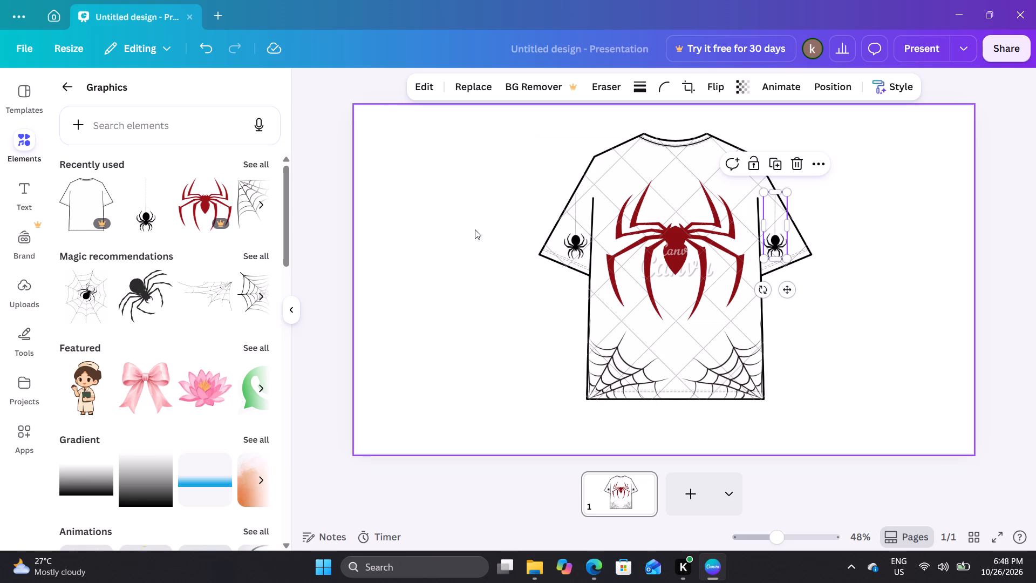
pyautogui.click(475, 229)
# Browse the graphics library and its spider-themed Magic recommendations for another element to add to the T-shirt.
pyautogui.scroll(-1, 169, 325)
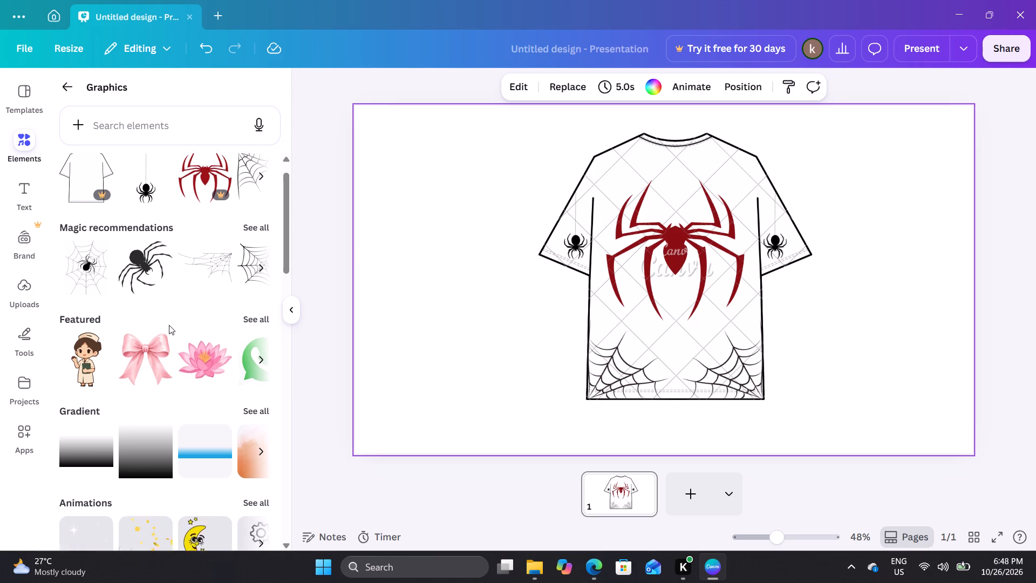
pyautogui.scroll(-1, 169, 323)
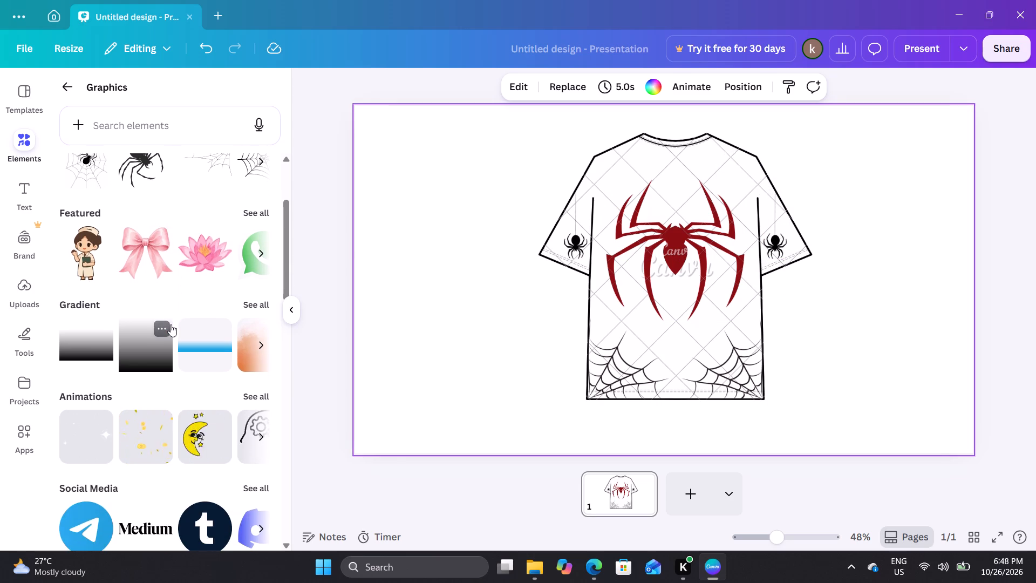
pyautogui.scroll(-7, 171, 324)
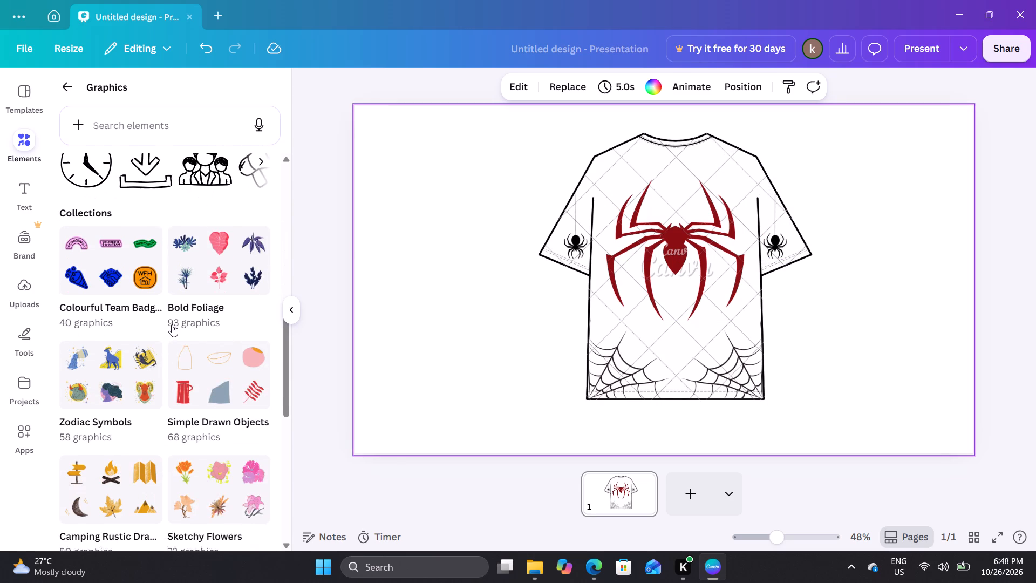
pyautogui.scroll(11, 172, 324)
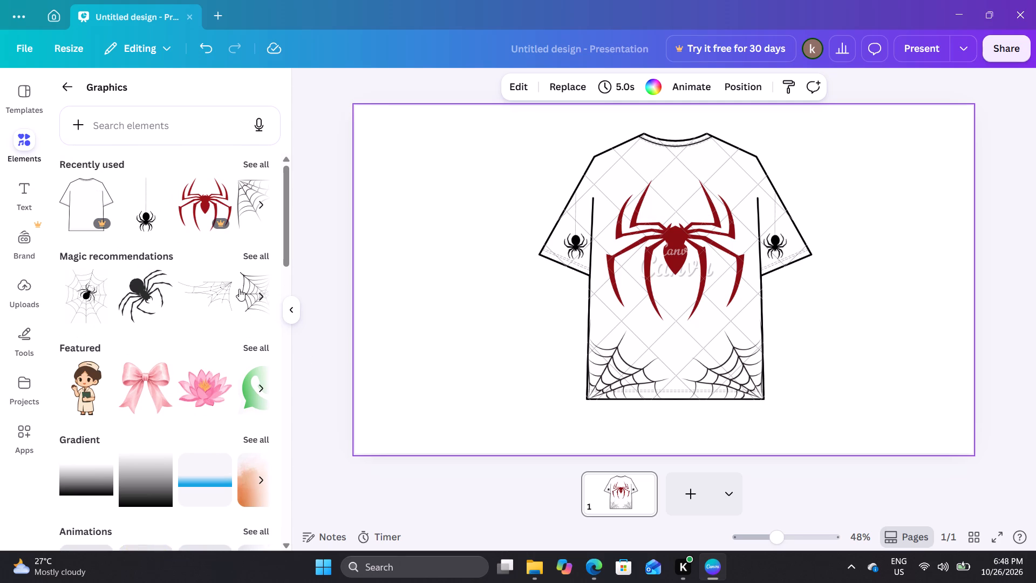
pyautogui.click(264, 253)
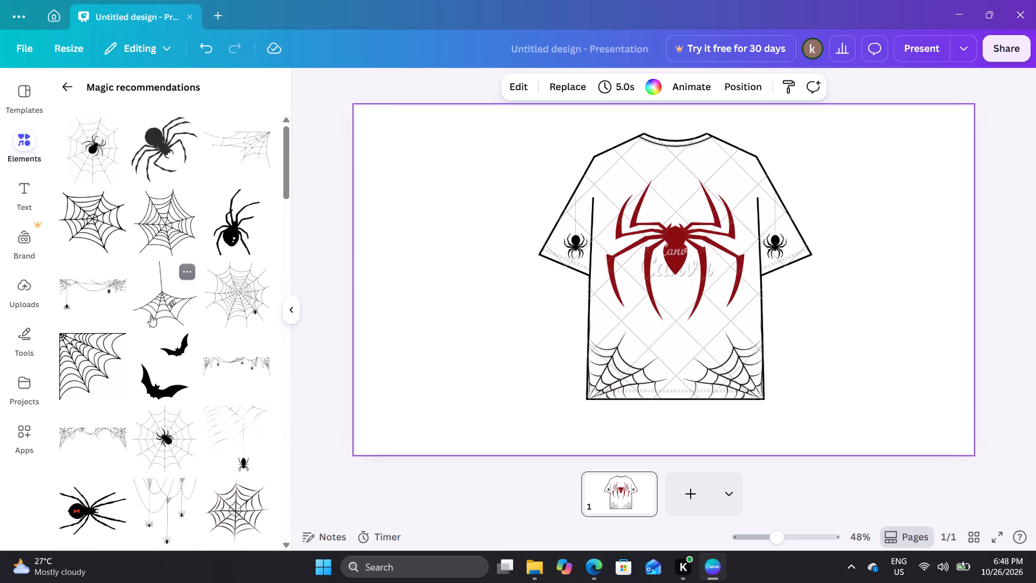
pyautogui.scroll(-7, 151, 315)
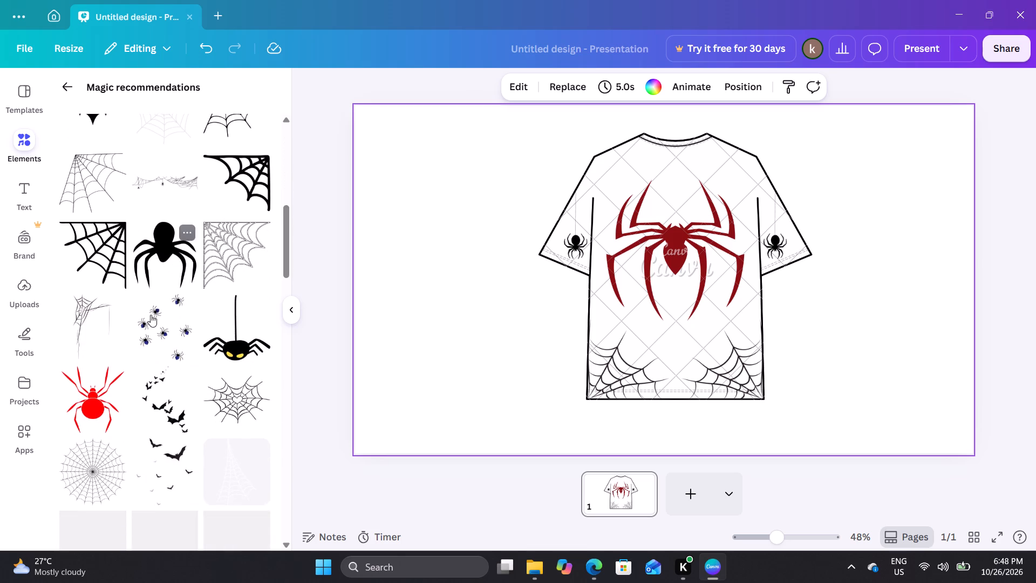
pyautogui.scroll(-3, 151, 315)
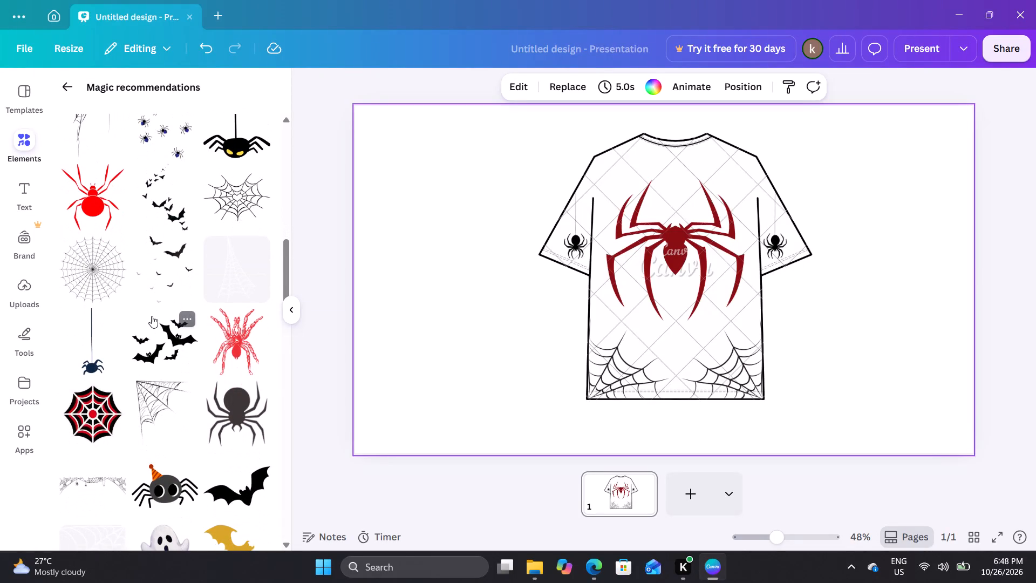
pyautogui.scroll(-5, 152, 316)
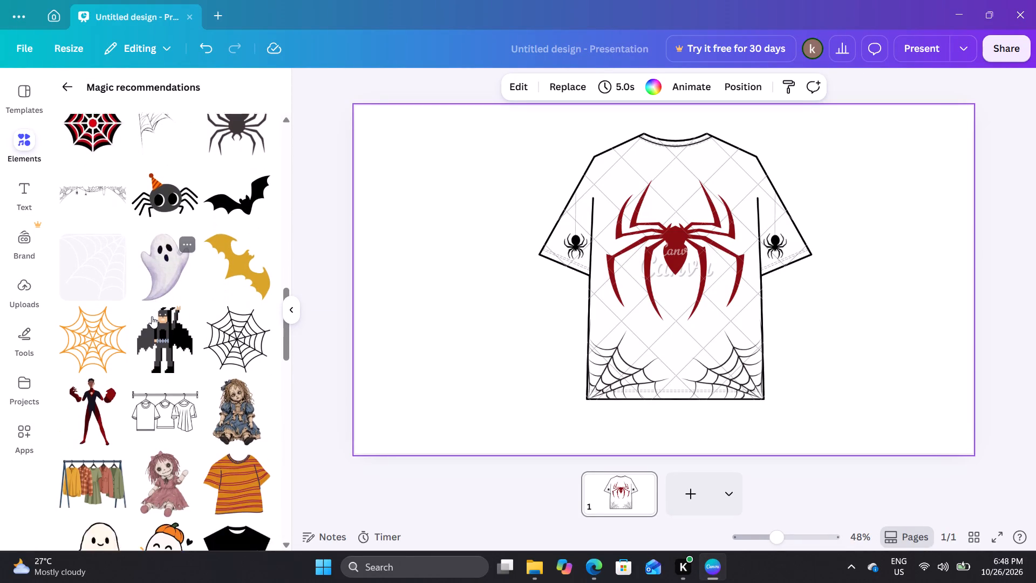
pyautogui.scroll(-7, 152, 316)
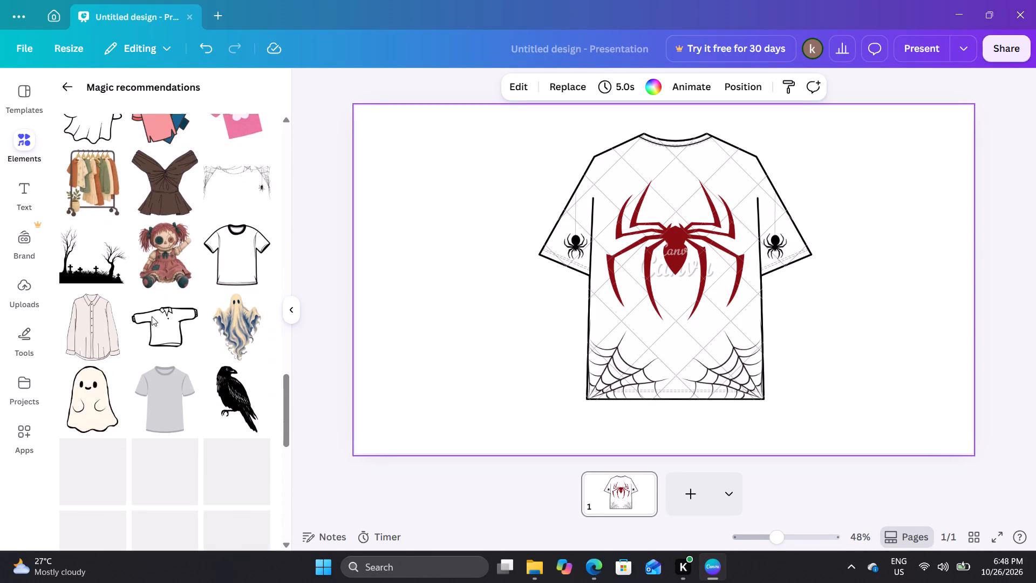
pyautogui.scroll(-3, 152, 316)
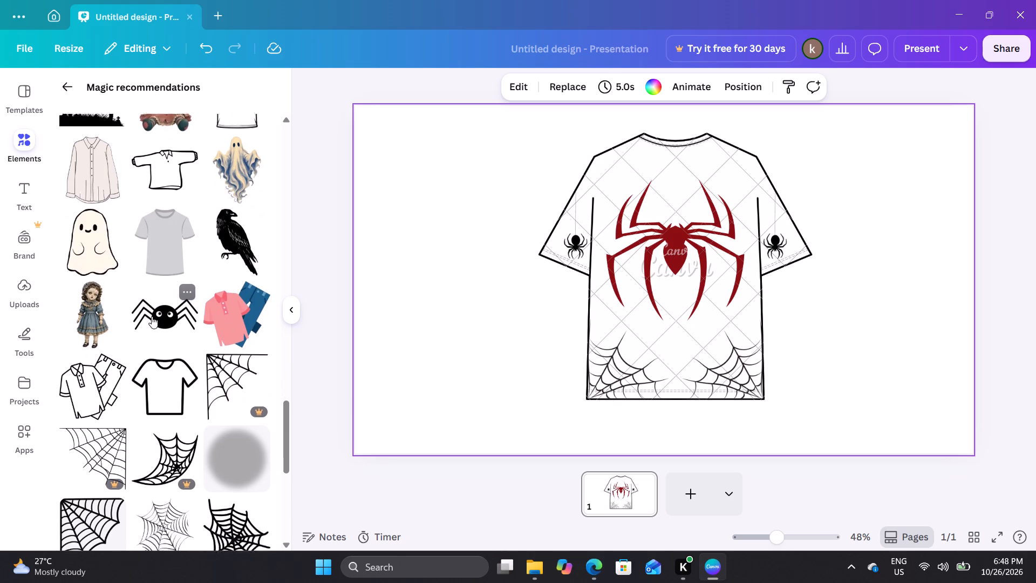
pyautogui.scroll(-3, 152, 316)
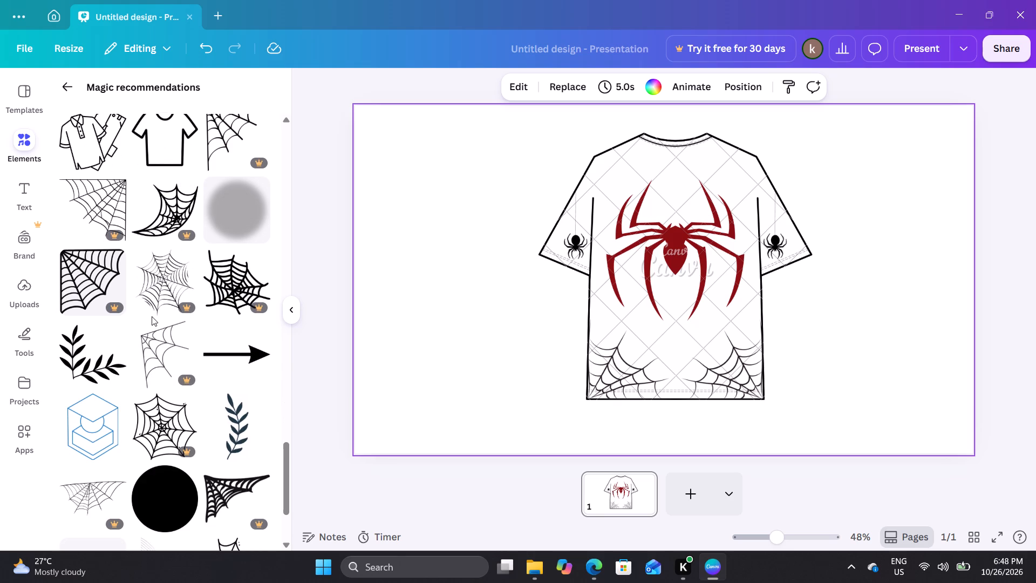
pyautogui.scroll(-5, 152, 316)
pyautogui.scroll(8, 152, 316)
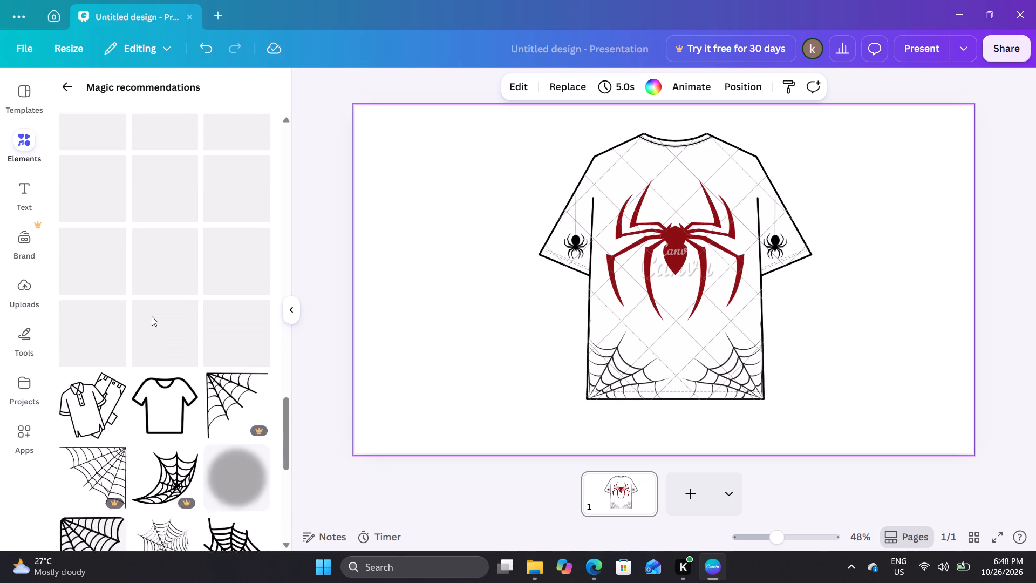
pyautogui.scroll(19, 152, 316)
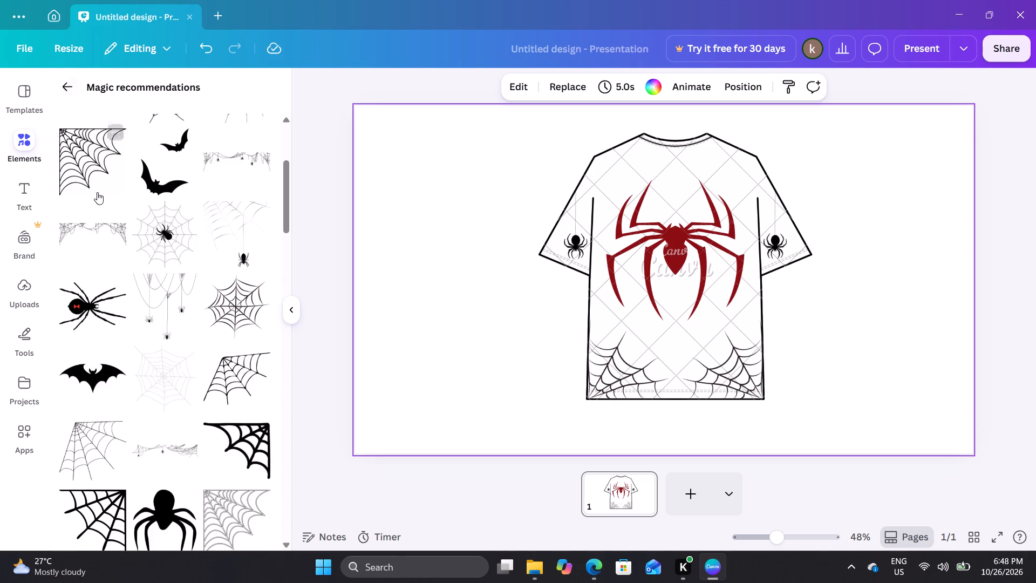
pyautogui.scroll(10, 110, 213)
pyautogui.click(66, 85)
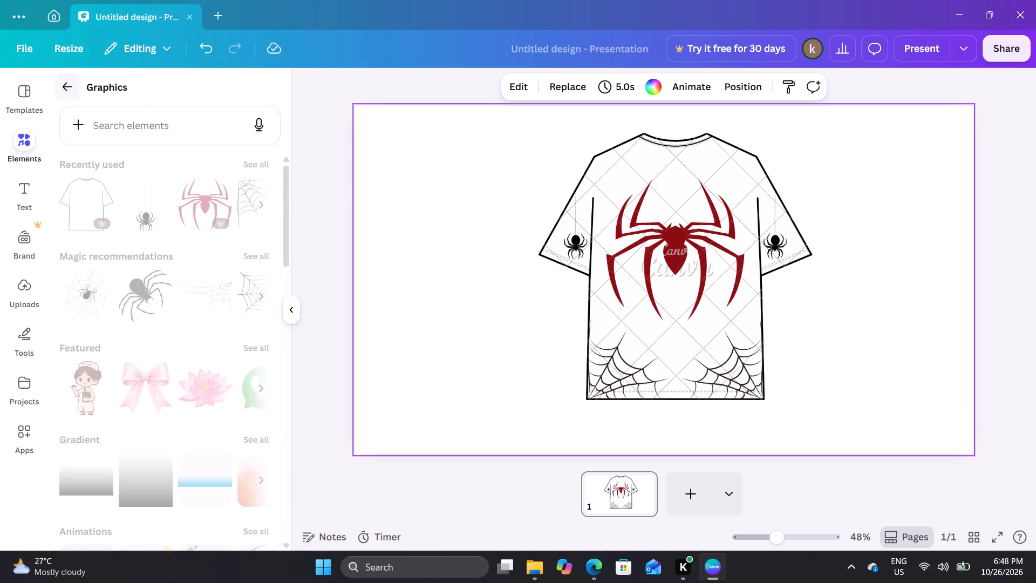
# Search the graphics for "round shape" and add the thick black ring outline to the slide.
pyautogui.click(186, 123)
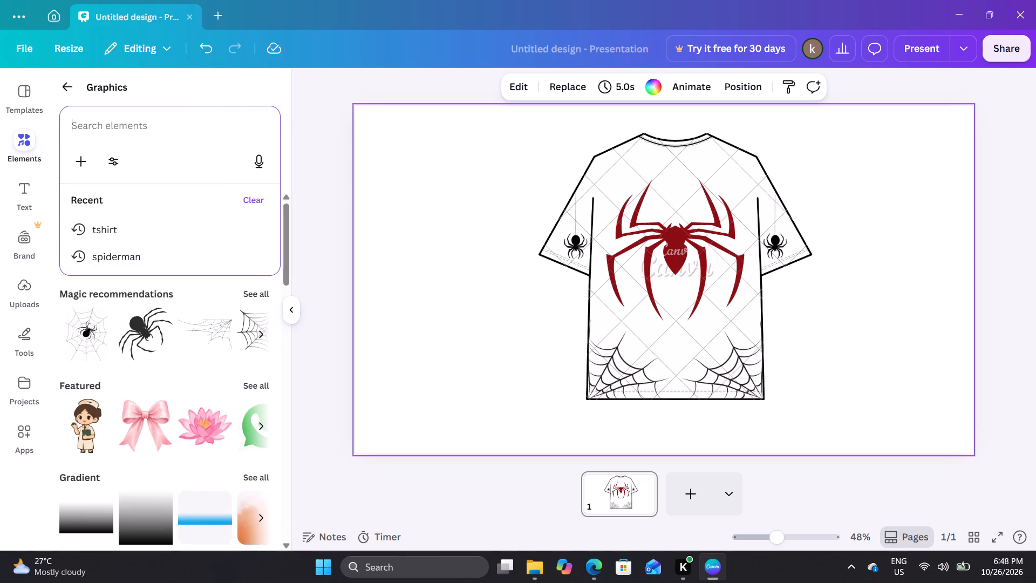
pyautogui.write('round')
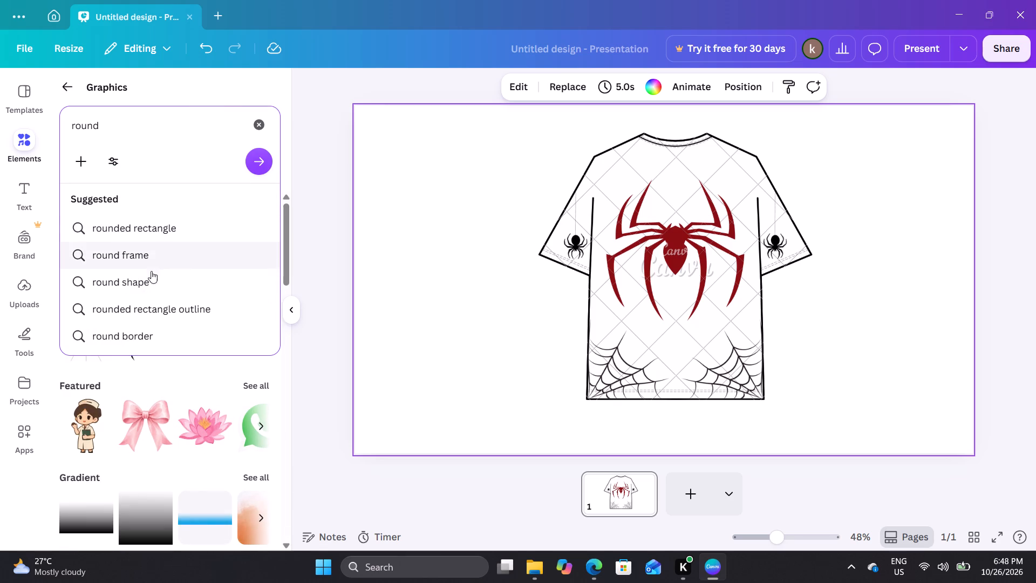
pyautogui.click(160, 289)
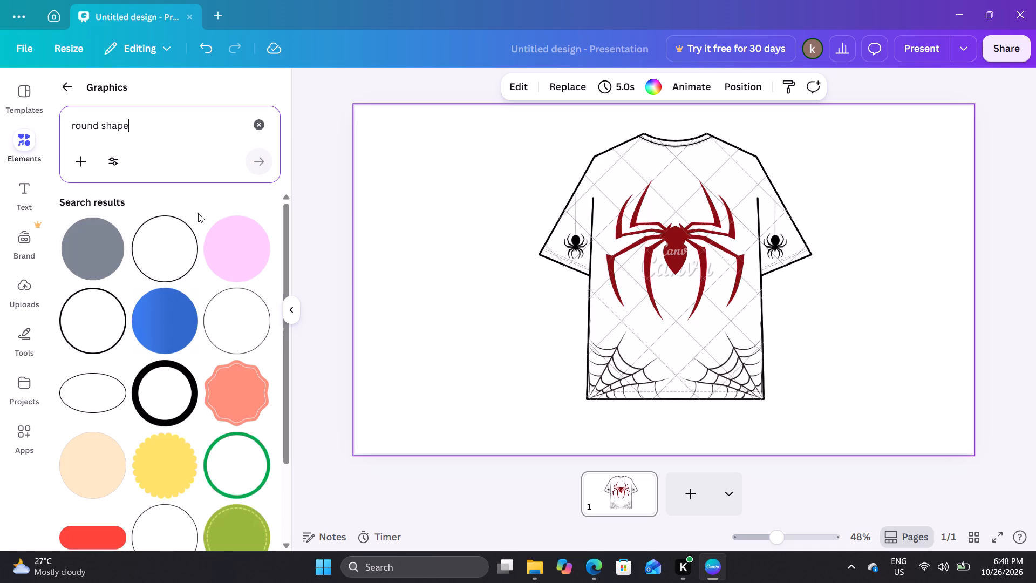
pyautogui.click(175, 385)
# Shrink the black ring and move it up to the T-shirt's neckline, with its lower arc across the collar.
pyautogui.moveTo(644, 293); pyautogui.dragTo(650, 229)
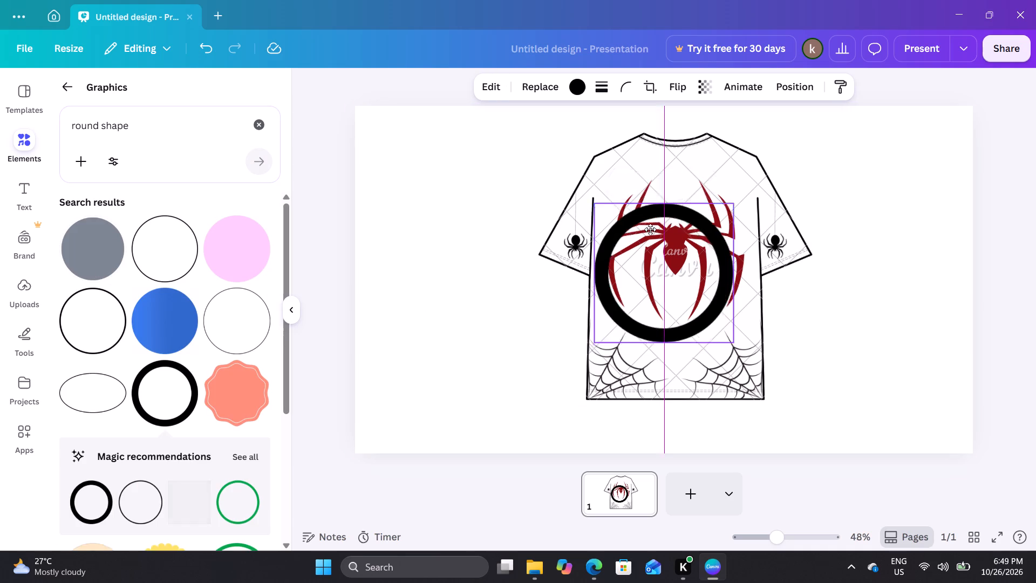
pyautogui.moveTo(650, 229); pyautogui.dragTo(658, 176)
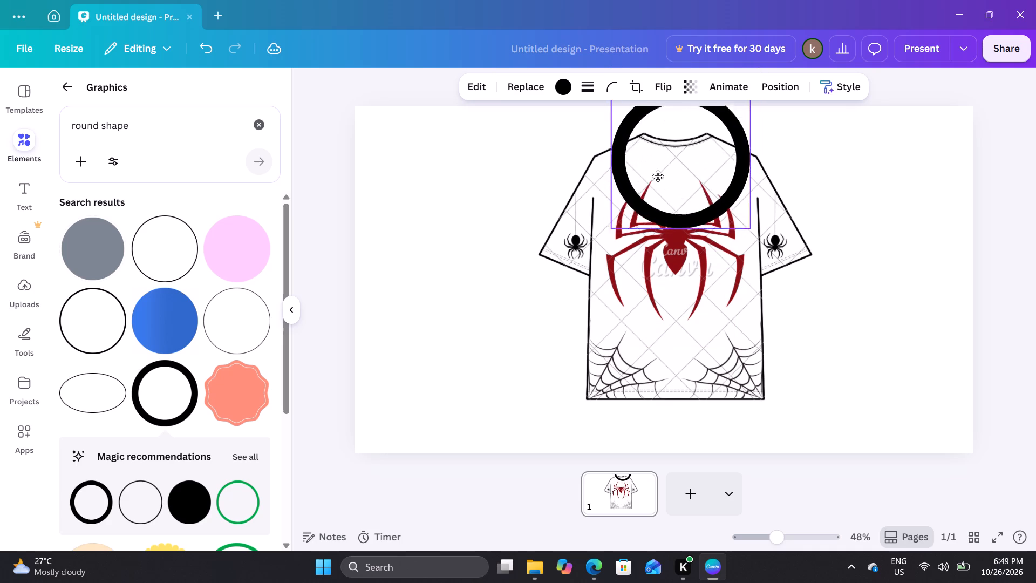
pyautogui.moveTo(658, 176); pyautogui.dragTo(656, 177)
pyautogui.moveTo(602, 236); pyautogui.dragTo(625, 200)
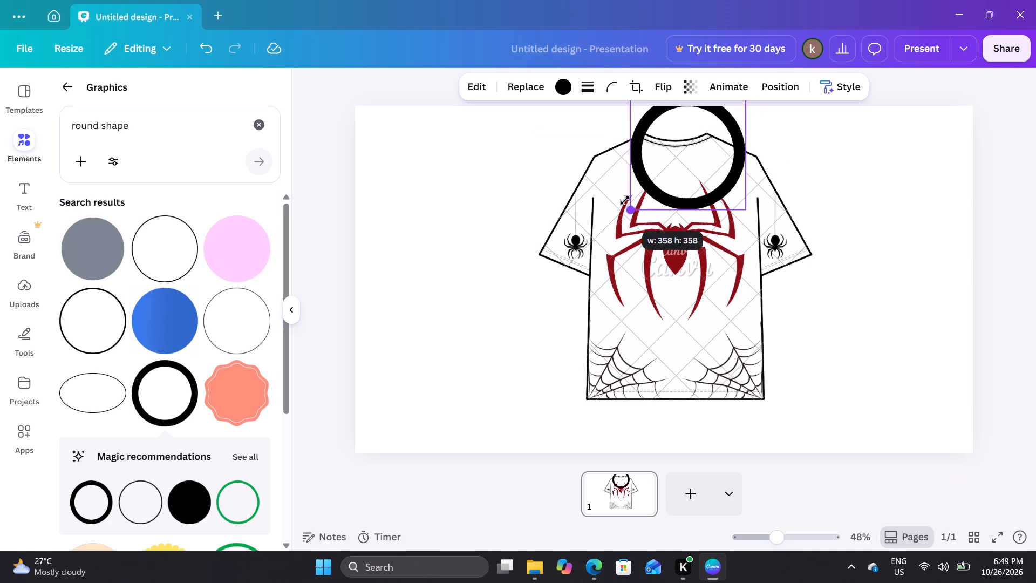
pyautogui.moveTo(625, 200); pyautogui.dragTo(625, 200)
pyautogui.moveTo(666, 150); pyautogui.dragTo(649, 112)
pyautogui.moveTo(617, 169); pyautogui.dragTo(623, 166)
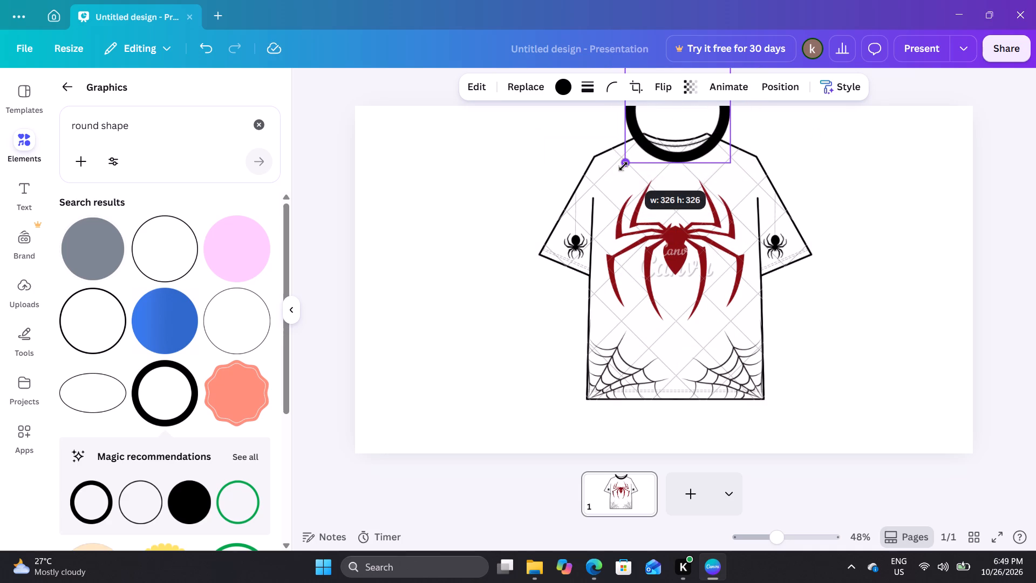
pyautogui.moveTo(623, 166); pyautogui.dragTo(629, 158)
pyautogui.moveTo(670, 138); pyautogui.dragTo(662, 142)
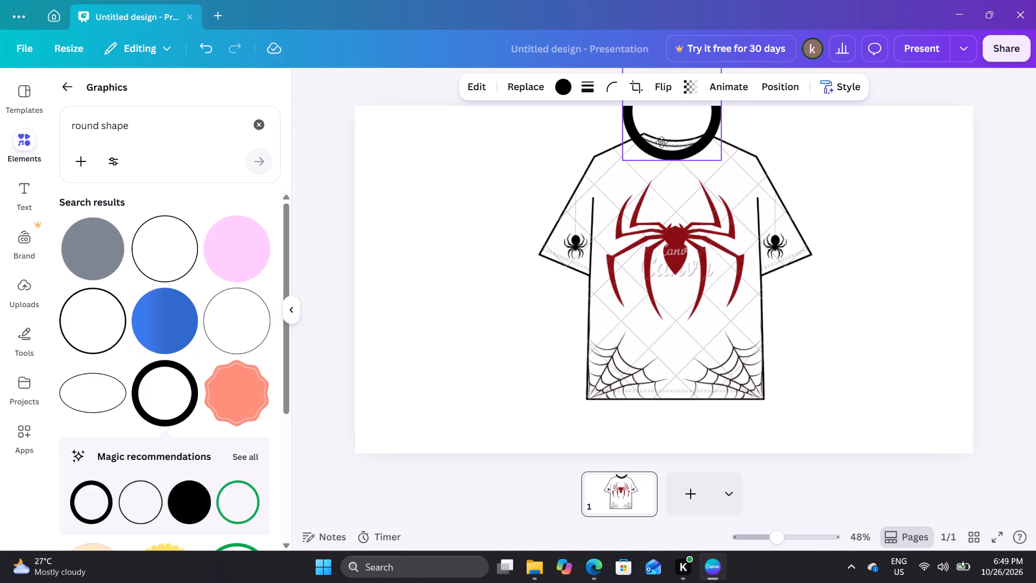
pyautogui.moveTo(662, 142); pyautogui.dragTo(664, 142)
pyautogui.moveTo(625, 162); pyautogui.dragTo(624, 163)
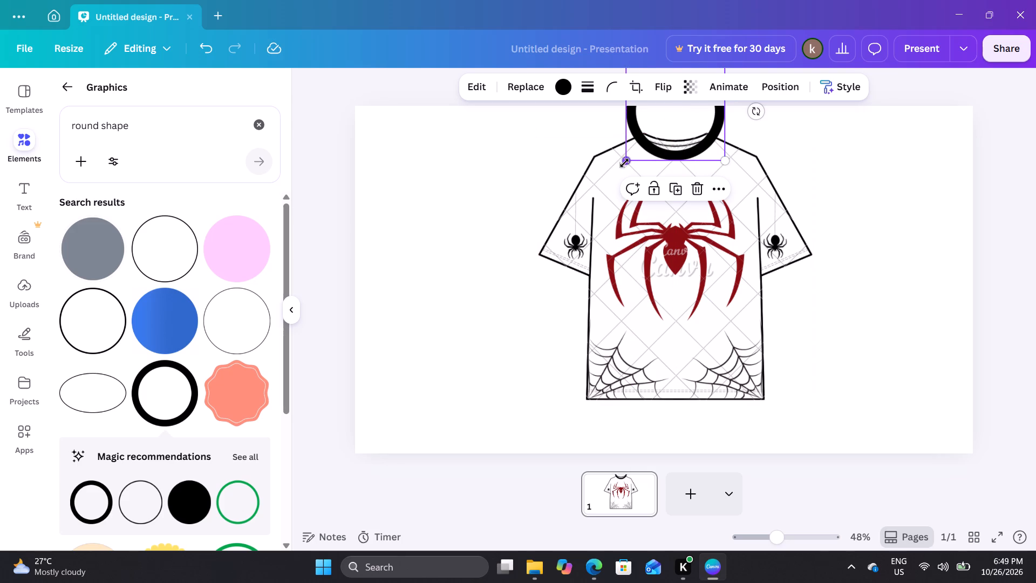
# Refine the black ring's size and centring so its lower arc fits closely around the T-shirt's collar.
pyautogui.moveTo(624, 163); pyautogui.dragTo(568, 236)
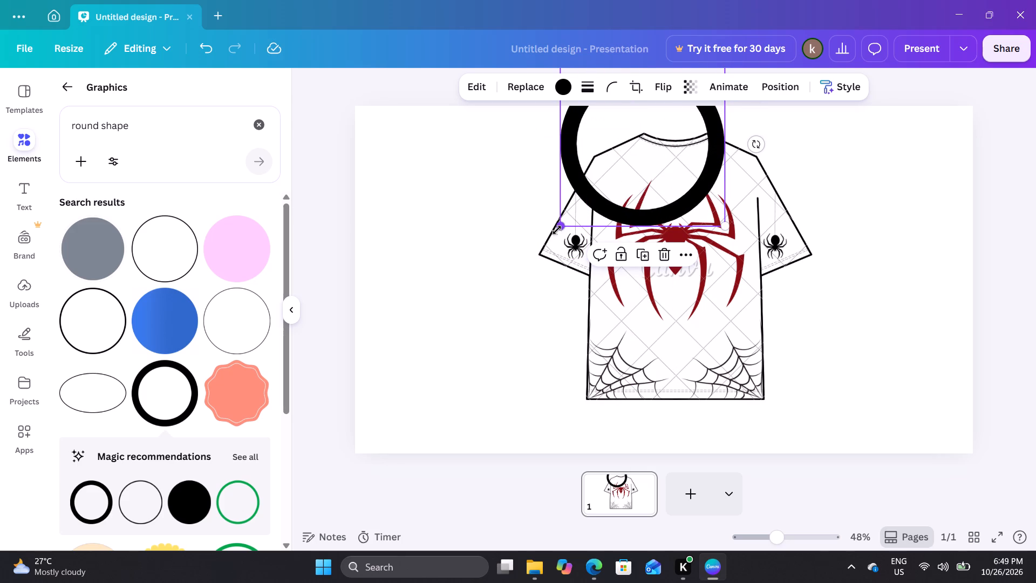
pyautogui.moveTo(557, 230); pyautogui.dragTo(599, 191)
pyautogui.moveTo(633, 144); pyautogui.dragTo(652, 143)
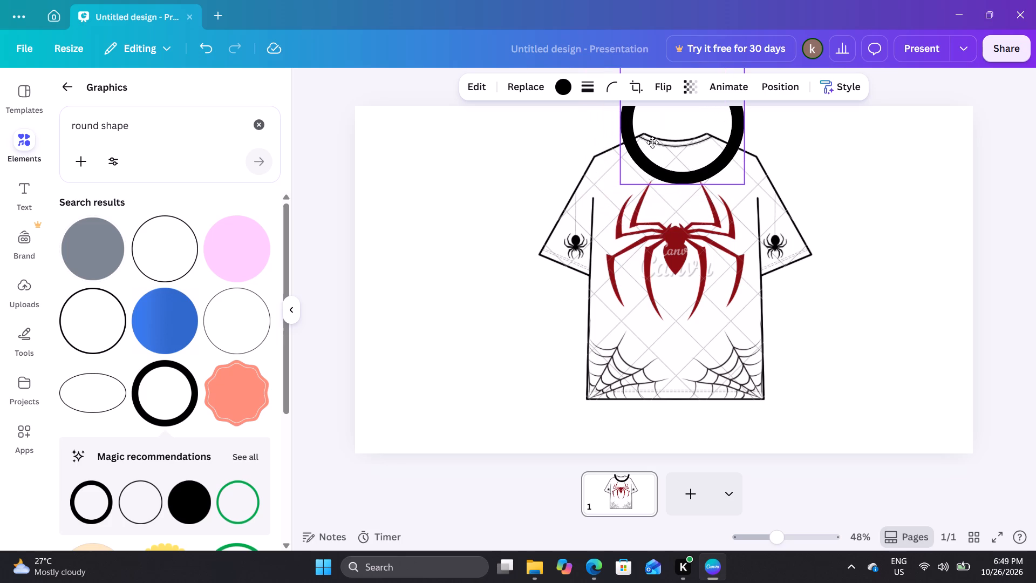
pyautogui.moveTo(652, 143); pyautogui.dragTo(644, 143)
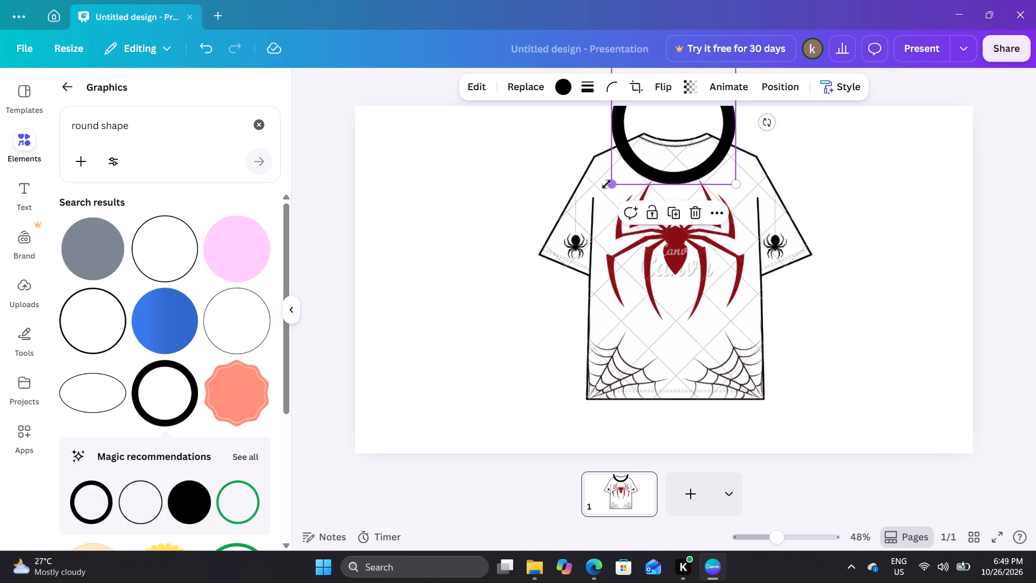
pyautogui.moveTo(606, 184); pyautogui.dragTo(631, 167)
pyautogui.moveTo(673, 124); pyautogui.dragTo(666, 131)
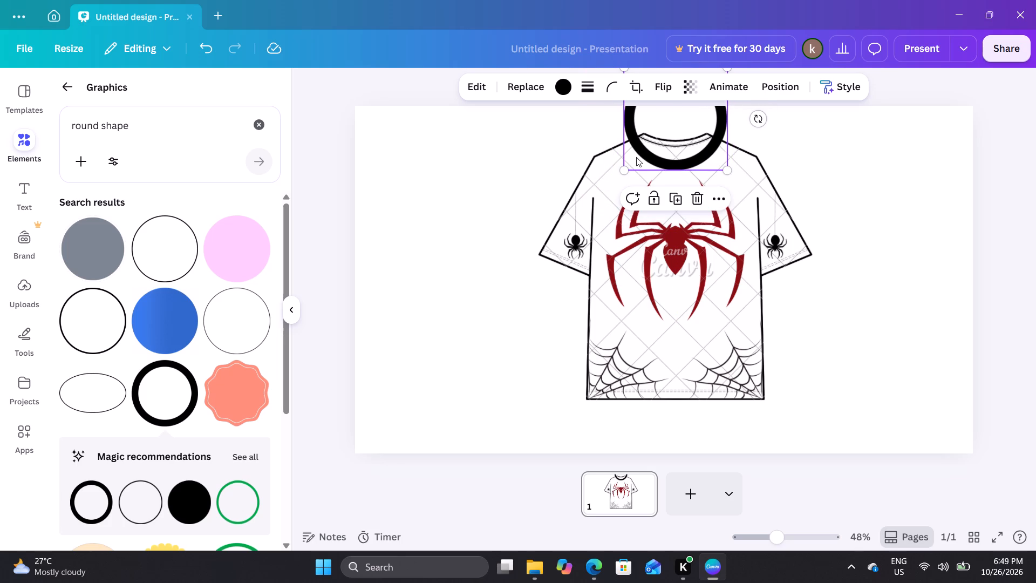
pyautogui.moveTo(622, 172); pyautogui.dragTo(623, 171)
pyautogui.moveTo(623, 171); pyautogui.dragTo(626, 161)
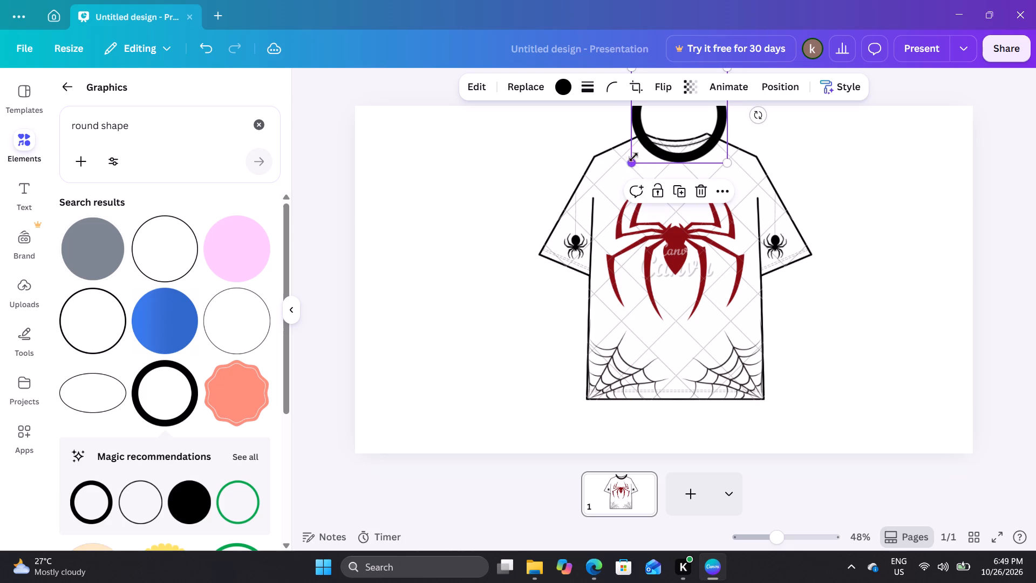
pyautogui.click(651, 148)
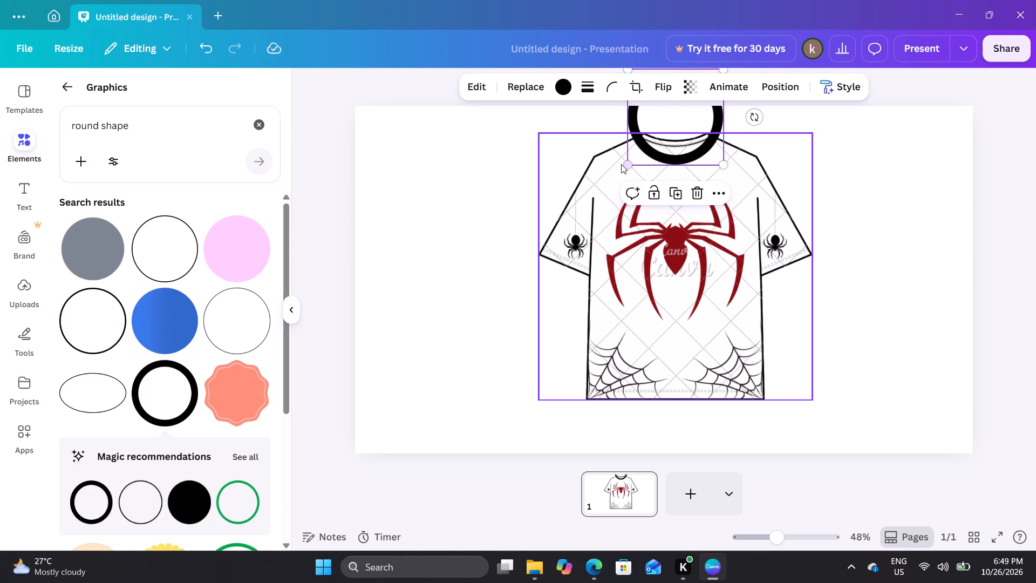
pyautogui.moveTo(622, 164); pyautogui.dragTo(629, 160)
pyautogui.click(655, 148)
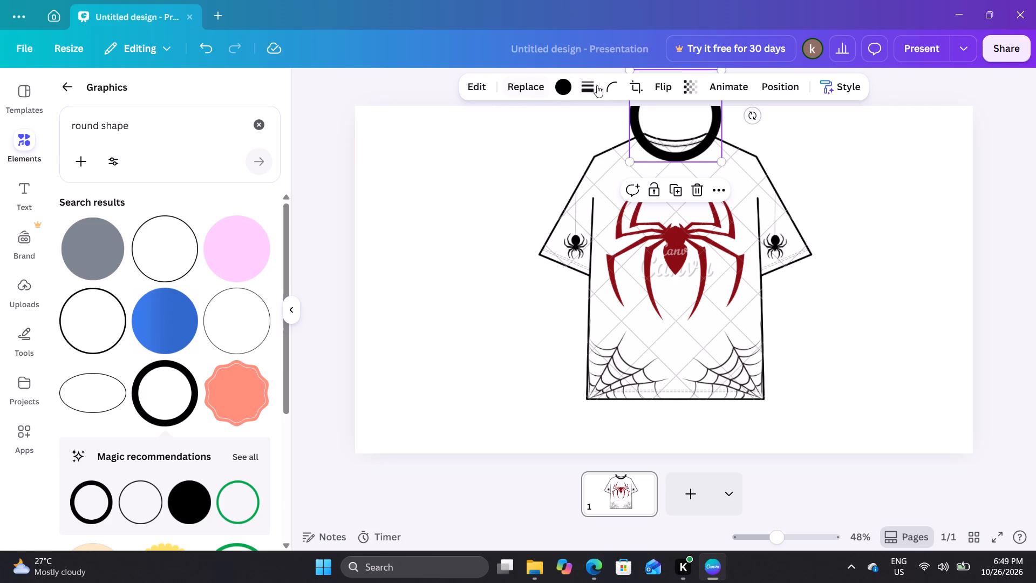
# Start cropping the black ring, trim its sides with the 2:3 aspect ratio, and set the crop back to Freeform.
pyautogui.click(632, 84)
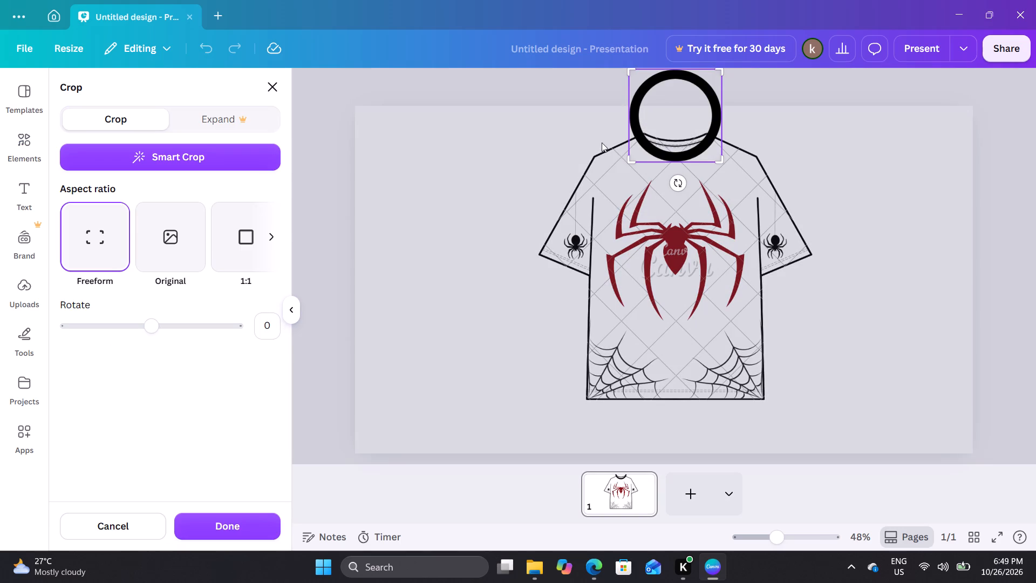
pyautogui.click(271, 239)
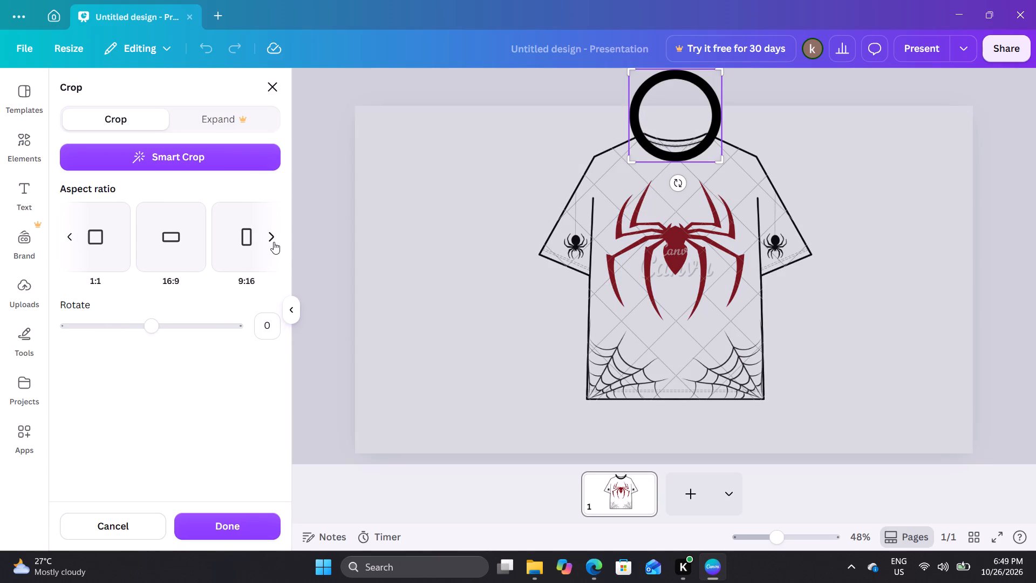
pyautogui.click(274, 242)
pyautogui.tripleClick(274, 242)
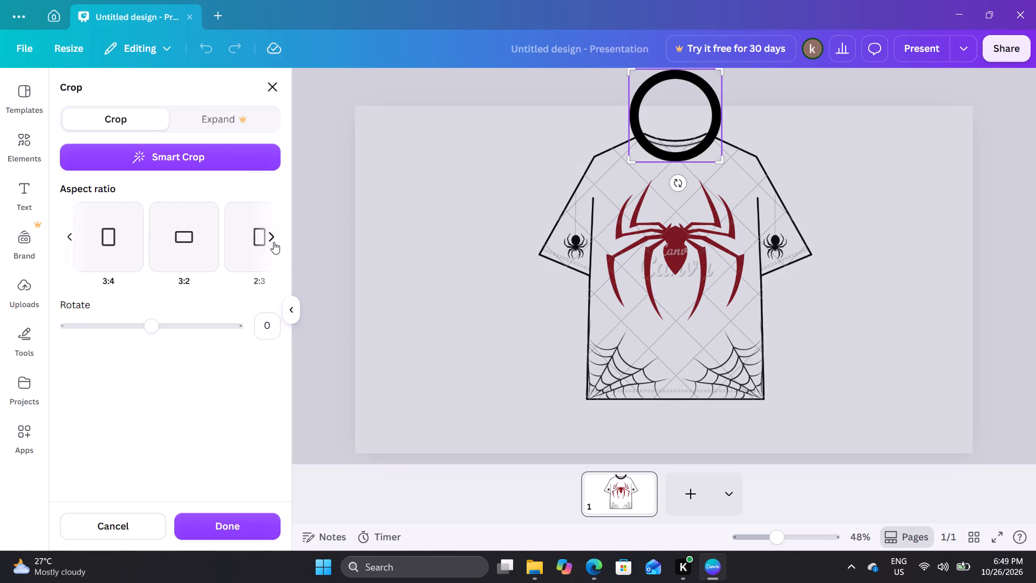
pyautogui.doubleClick(274, 242)
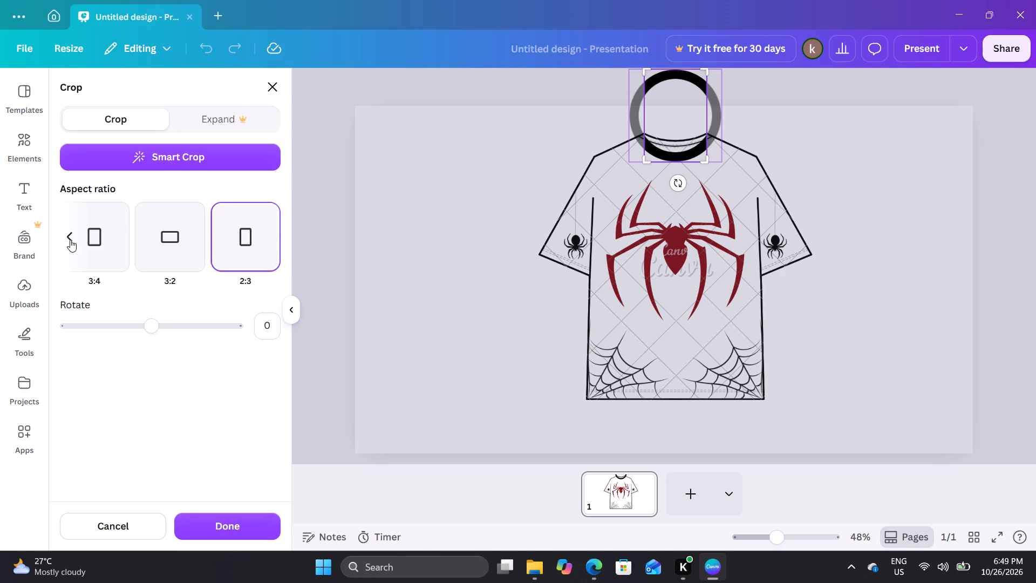
pyautogui.tripleClick(70, 240)
pyautogui.click(70, 239)
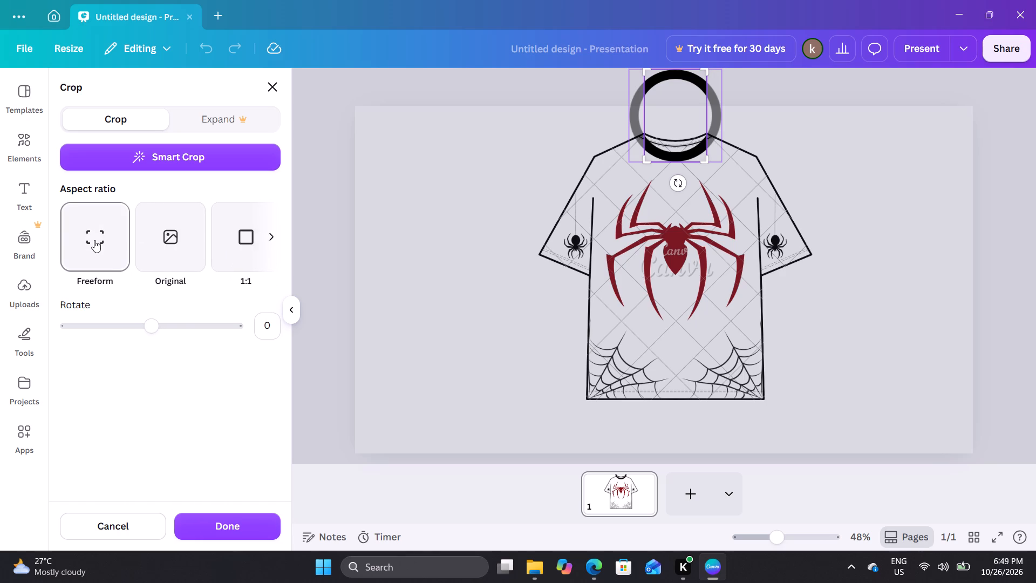
pyautogui.click(94, 240)
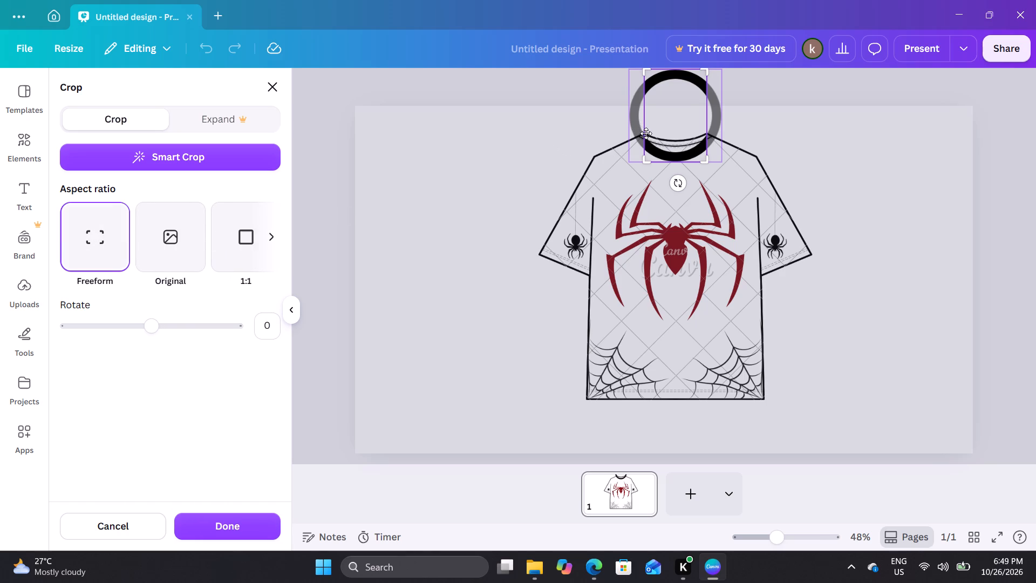
# Crop away the upper part of the black ring in Freeform mode, keeping only the lower arc as the T-shirt's collar.
pyautogui.moveTo(646, 133); pyautogui.dragTo(629, 141)
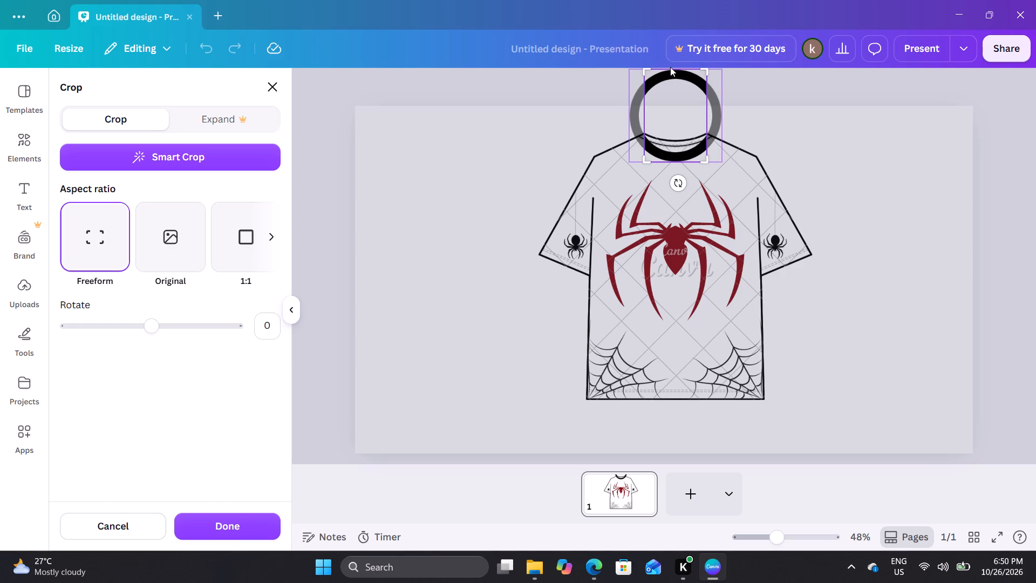
pyautogui.moveTo(670, 67); pyautogui.dragTo(669, 76)
pyautogui.moveTo(669, 70); pyautogui.dragTo(674, 92)
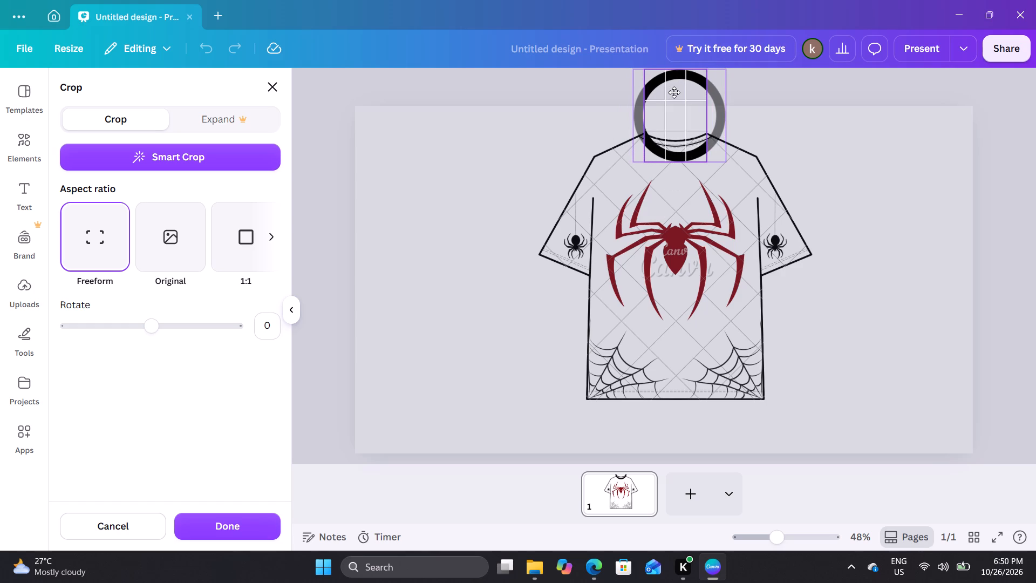
pyautogui.moveTo(674, 92); pyautogui.dragTo(670, 92)
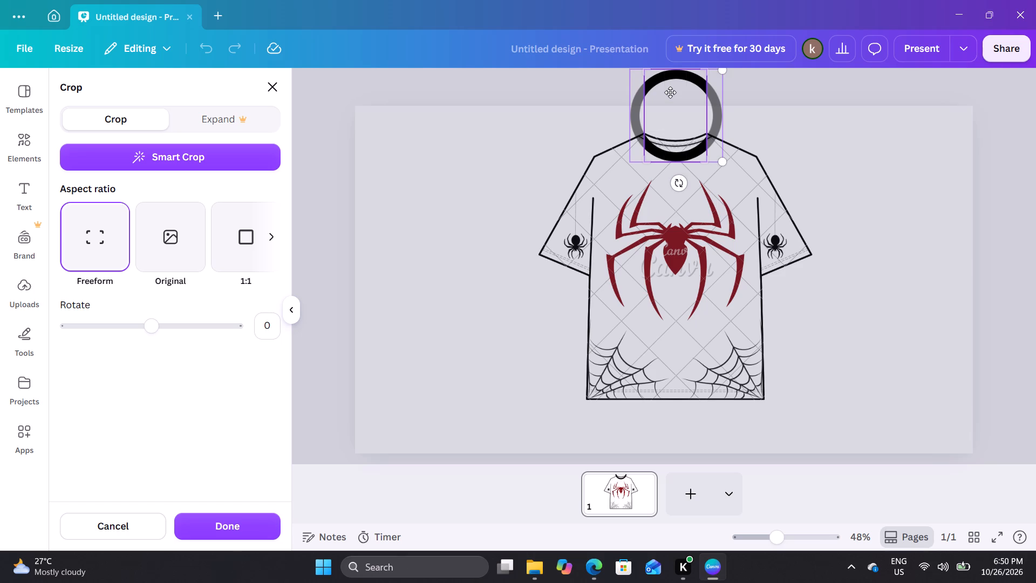
pyautogui.moveTo(708, 71); pyautogui.dragTo(709, 86)
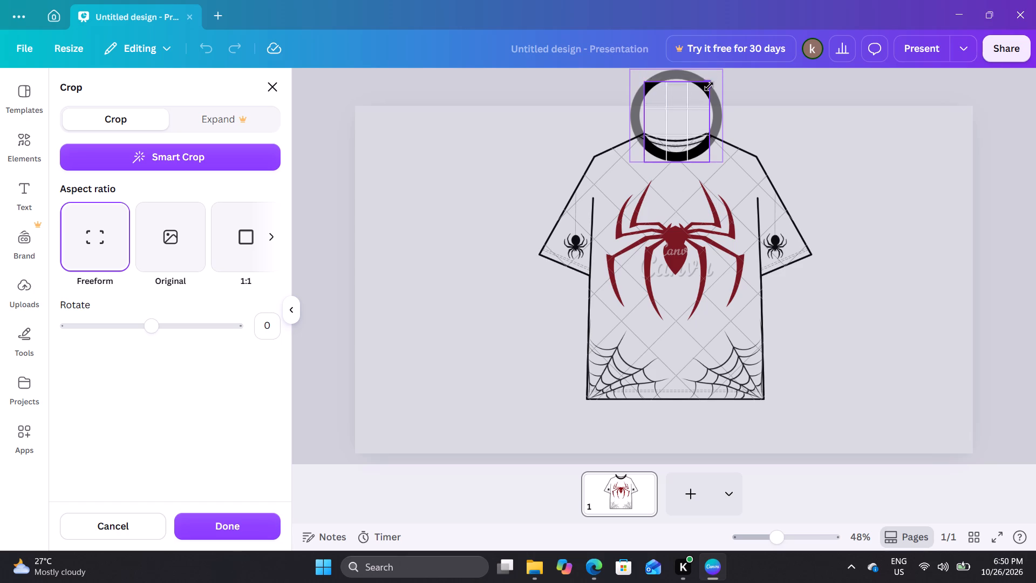
pyautogui.moveTo(709, 86); pyautogui.dragTo(707, 99)
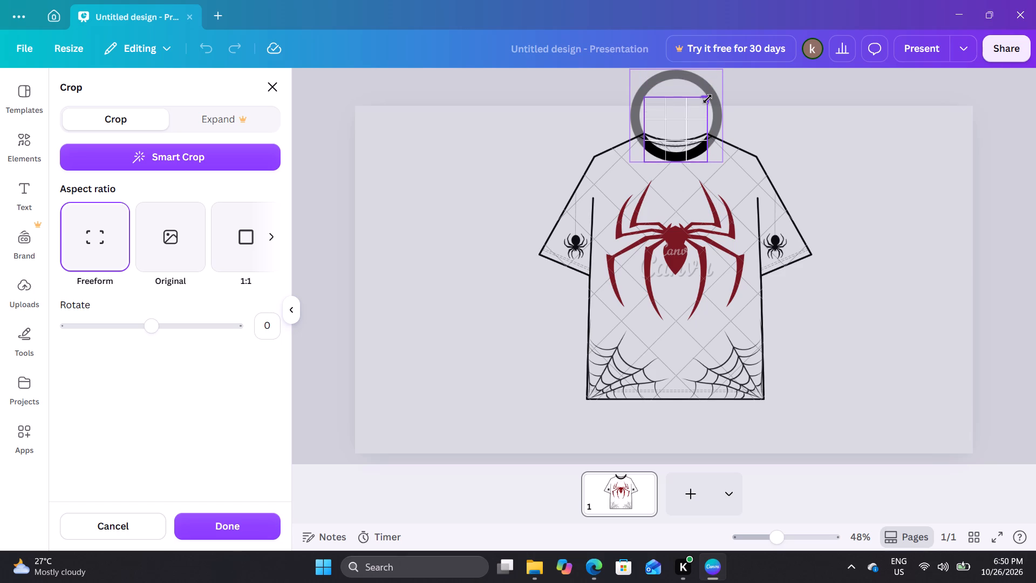
pyautogui.moveTo(707, 99); pyautogui.dragTo(707, 110)
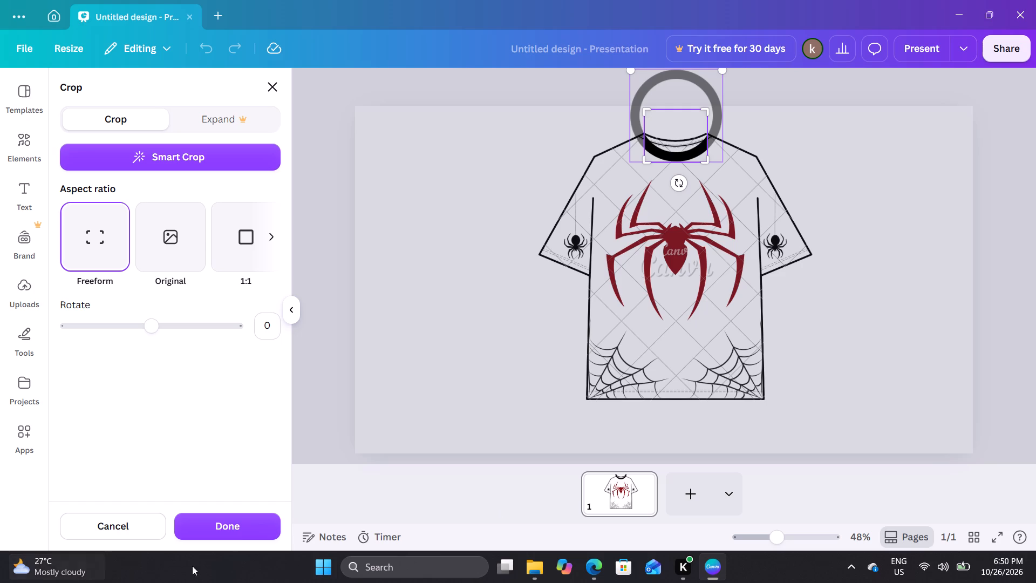
pyautogui.click(241, 525)
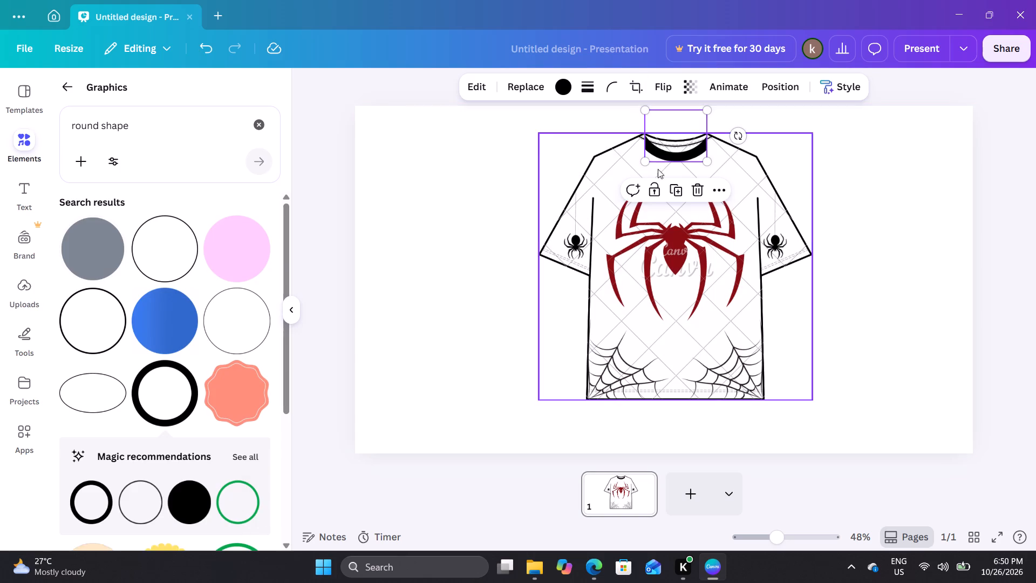
# Nudge the cropped black arc up so it sits centred on the T-shirt's neckline.
pyautogui.moveTo(662, 152); pyautogui.dragTo(659, 147)
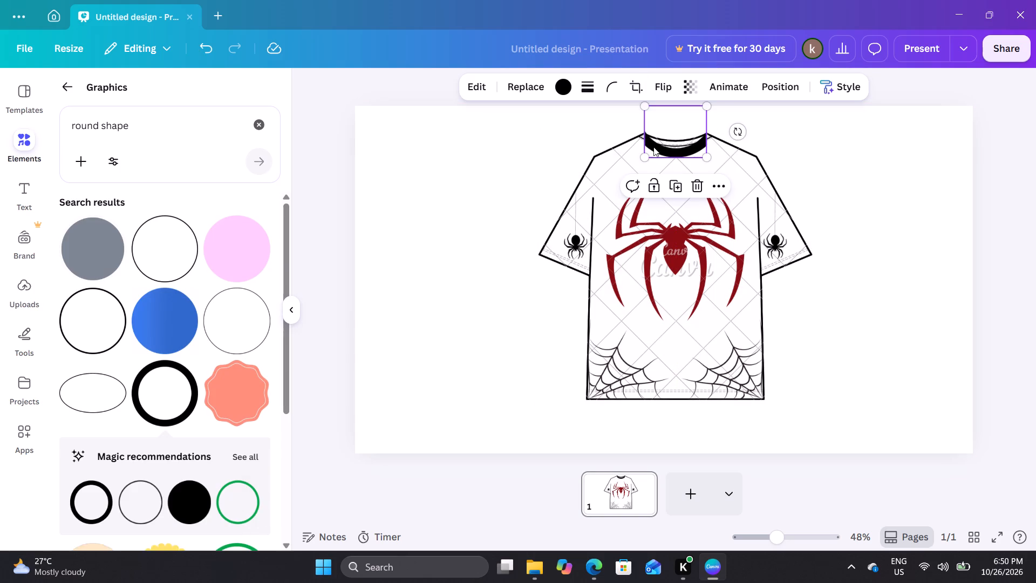
pyautogui.click(523, 138)
pyautogui.click(662, 148)
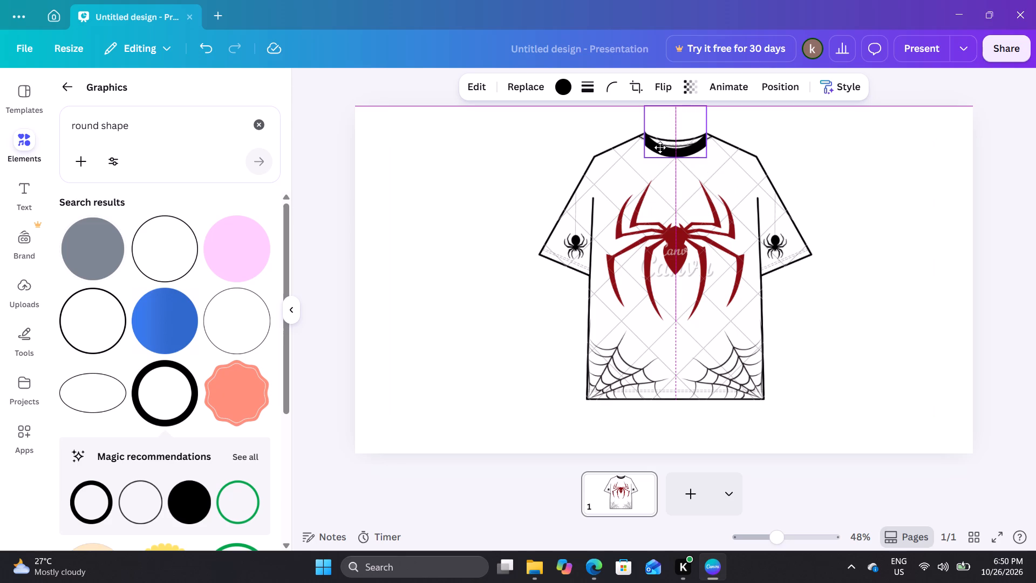
pyautogui.click(480, 181)
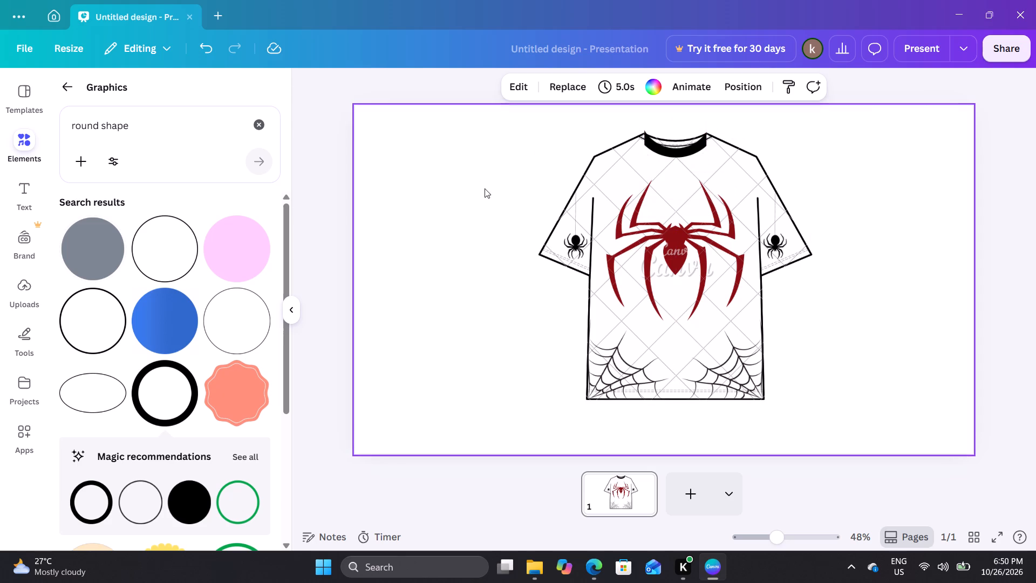
pyautogui.click(684, 149)
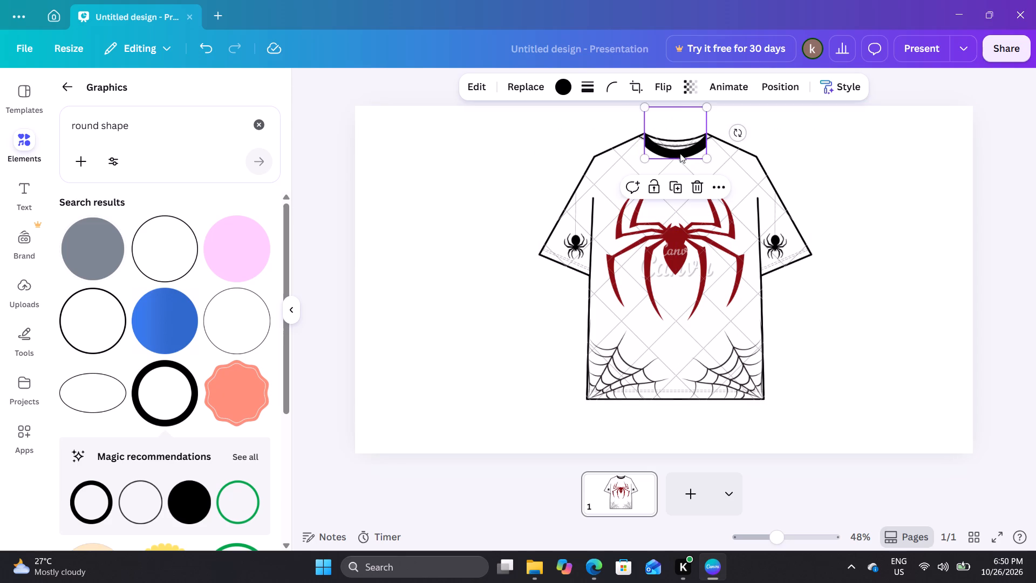
pyautogui.click(670, 151)
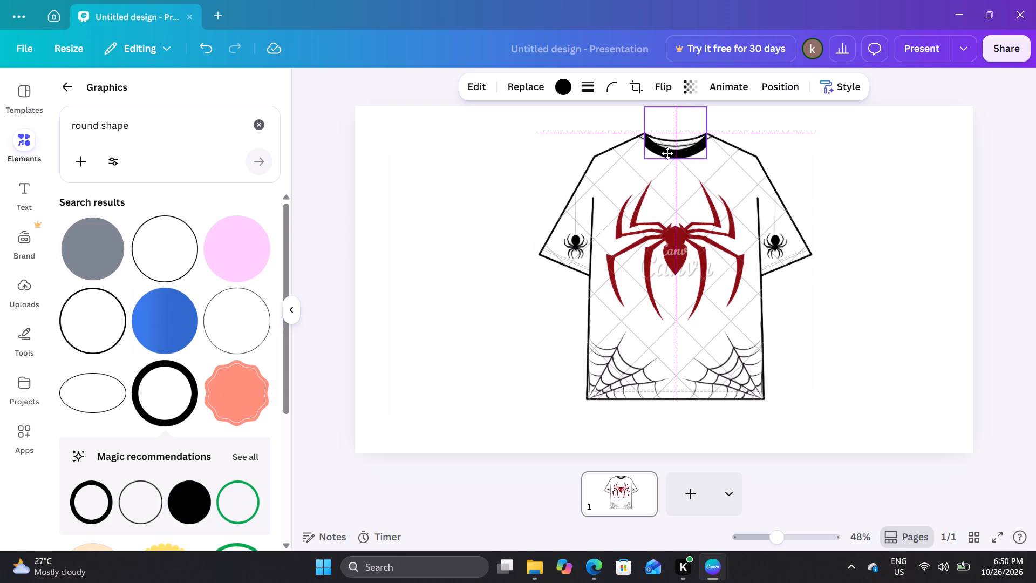
pyautogui.click(469, 188)
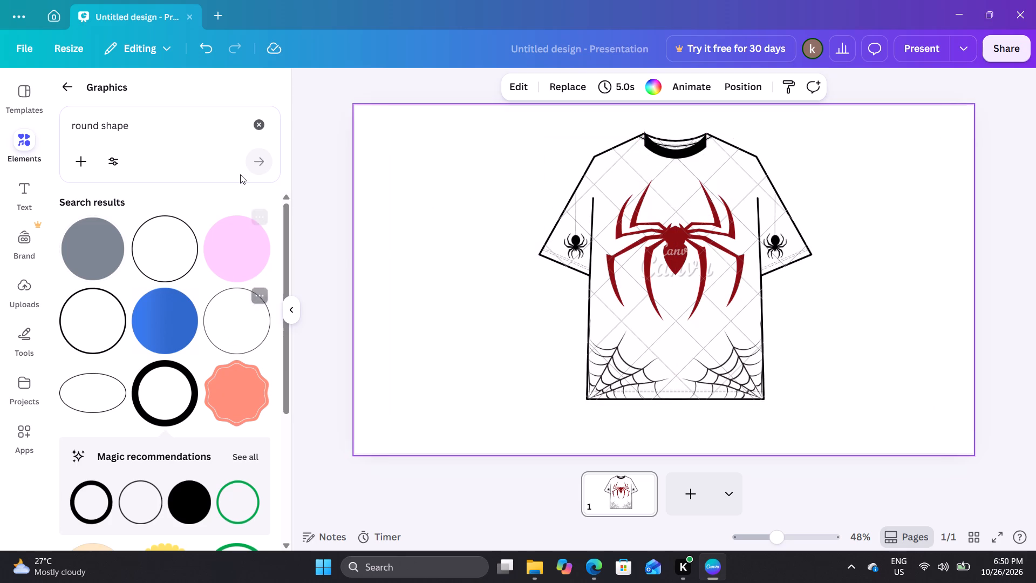
# Search the graphics for "web" and add the wide, thin-lined corner cobweb to the slide.
pyautogui.click(259, 130)
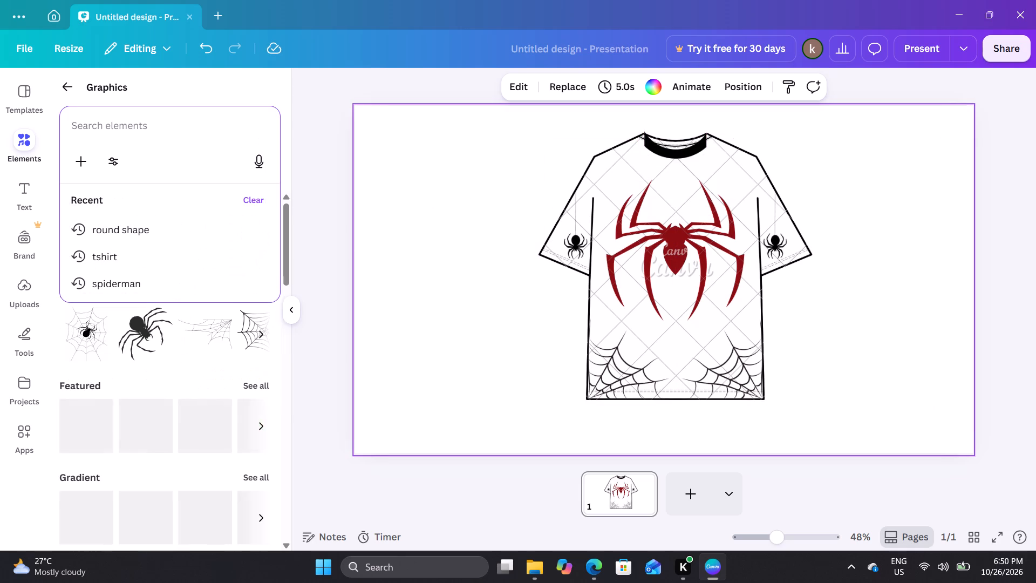
pyautogui.press('w')
pyautogui.write('eb')
pyautogui.press('Return')
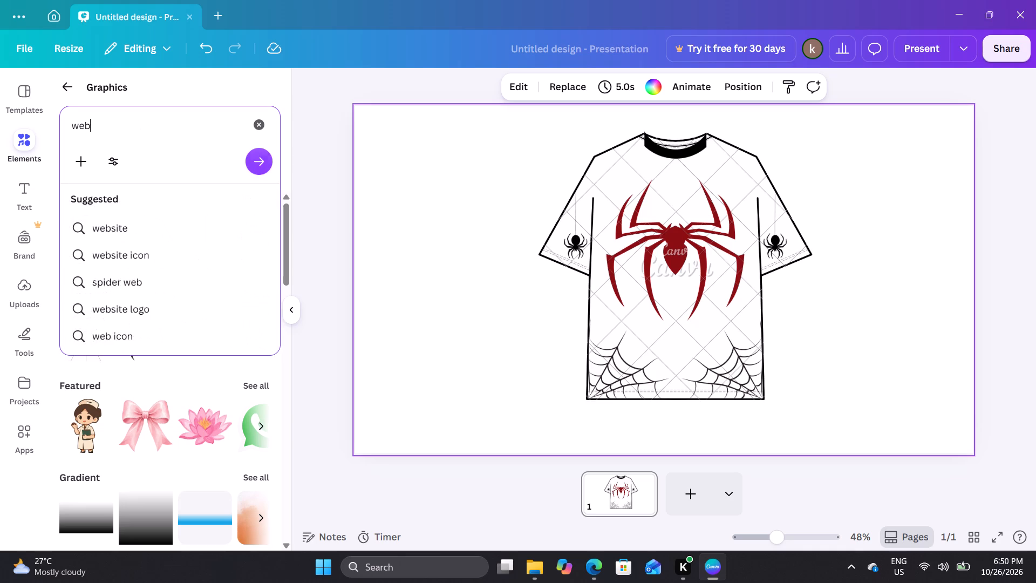
pyautogui.press('Return')
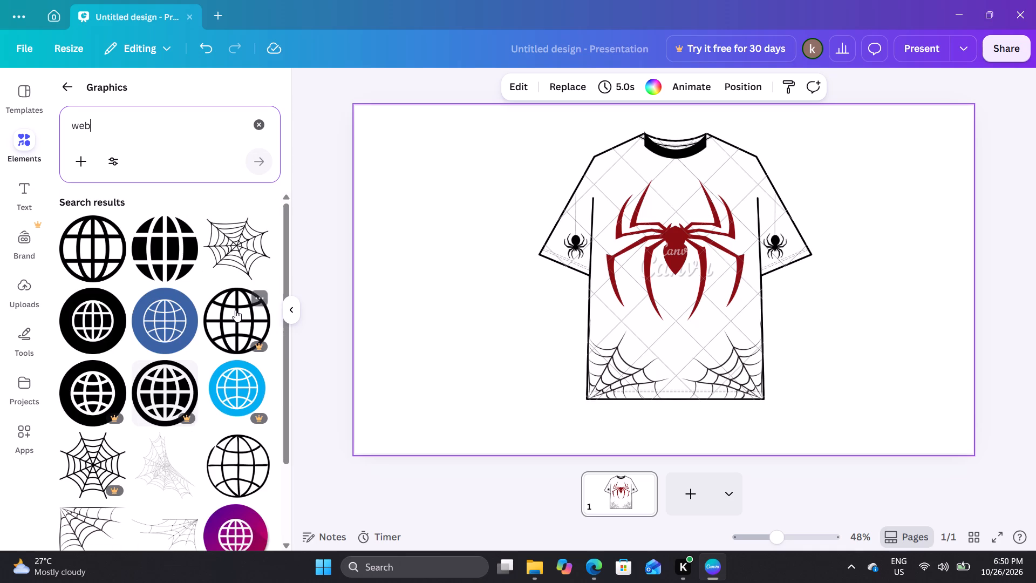
pyautogui.scroll(-2, 240, 248)
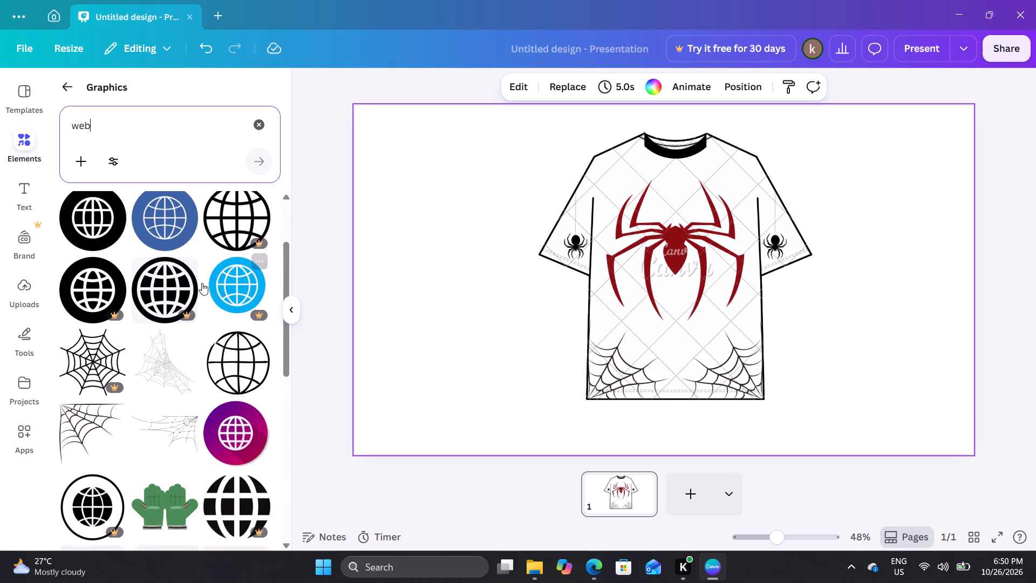
pyautogui.scroll(-5, 182, 380)
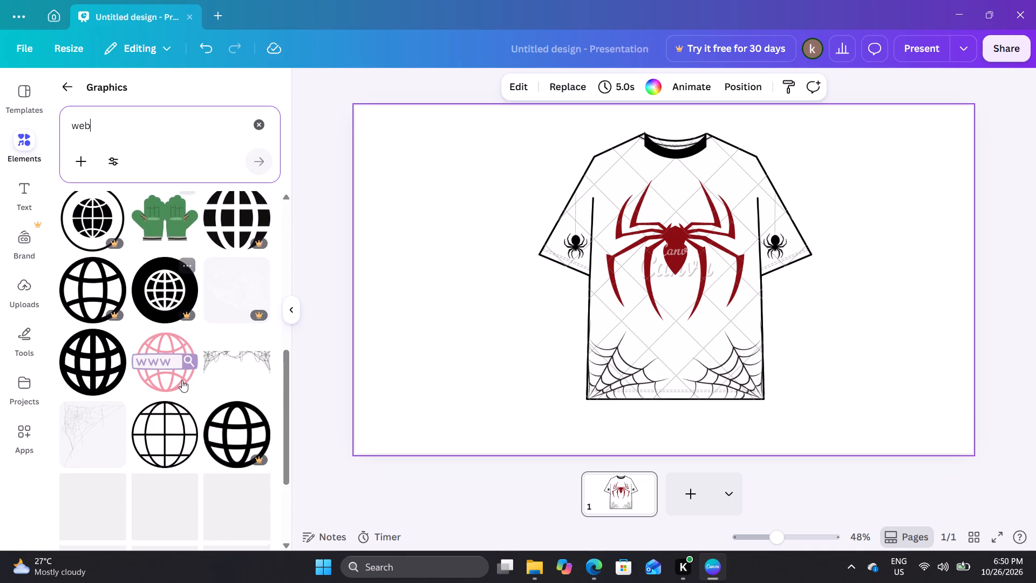
pyautogui.scroll(-1, 182, 380)
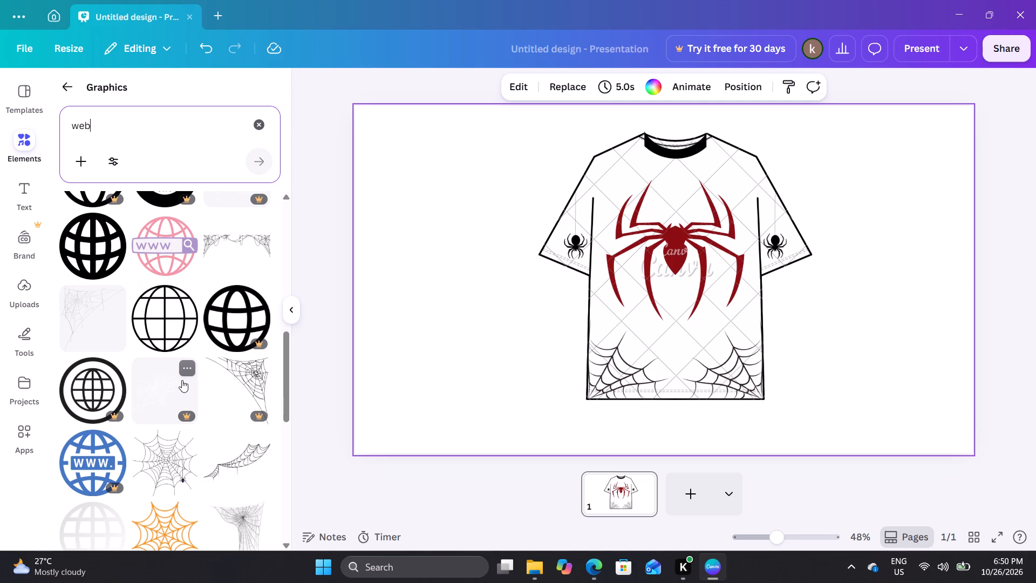
pyautogui.scroll(3, 182, 380)
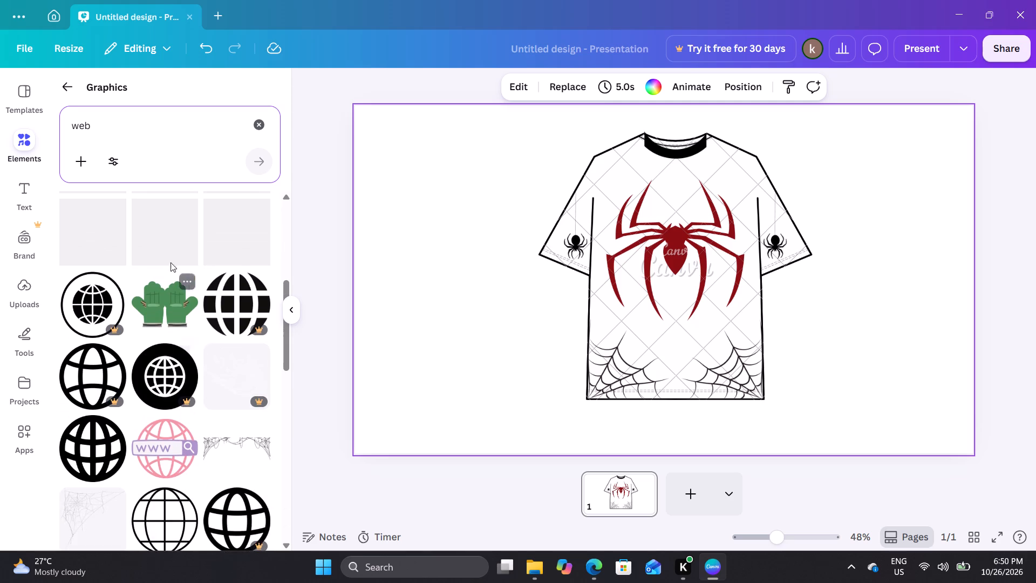
pyautogui.scroll(2, 178, 266)
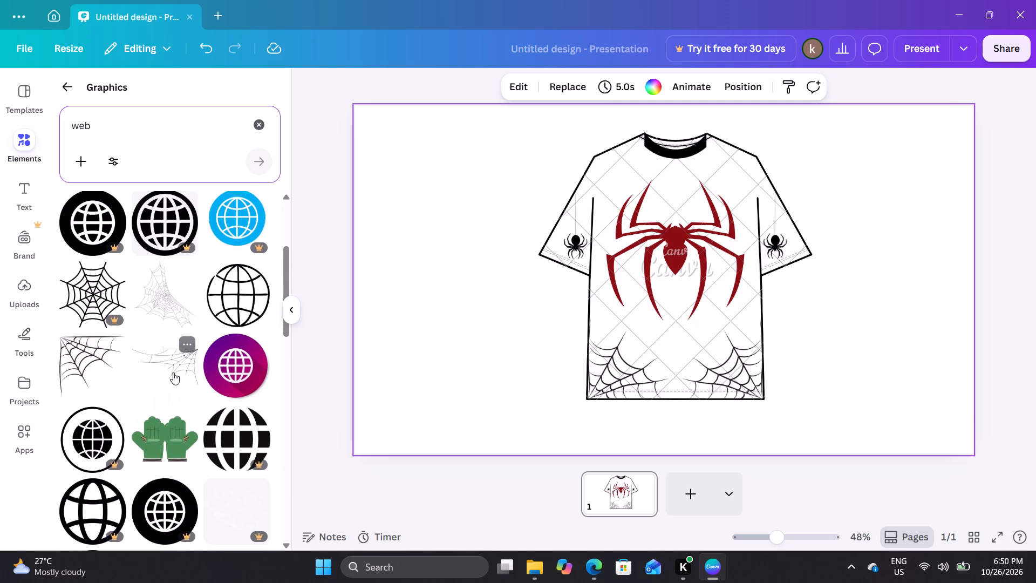
pyautogui.click(173, 372)
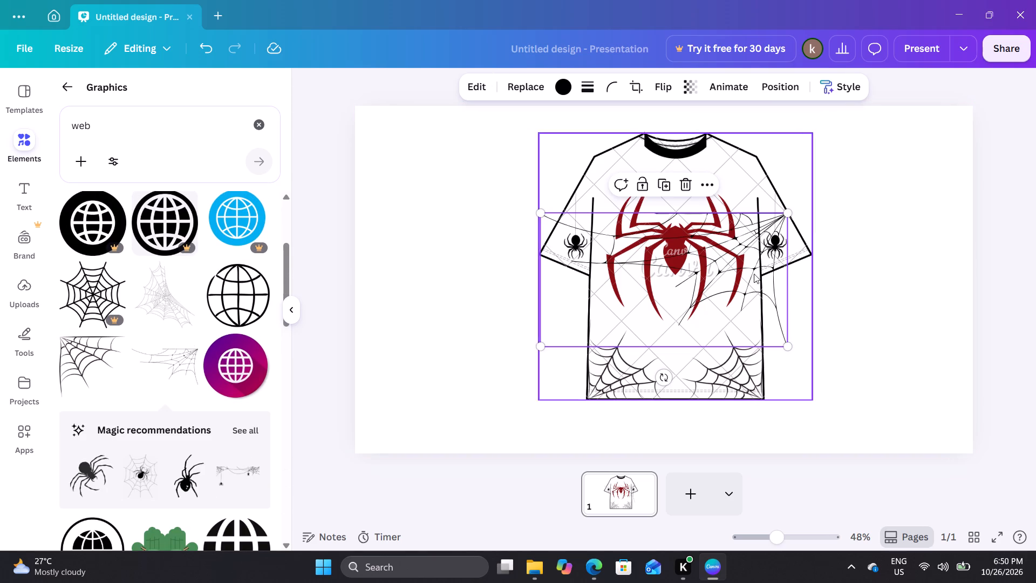
# Move the wide cobweb clear of the T-shirt, shrink it, and place it over the left shoulder beside the collar.
pyautogui.moveTo(732, 276); pyautogui.dragTo(501, 221)
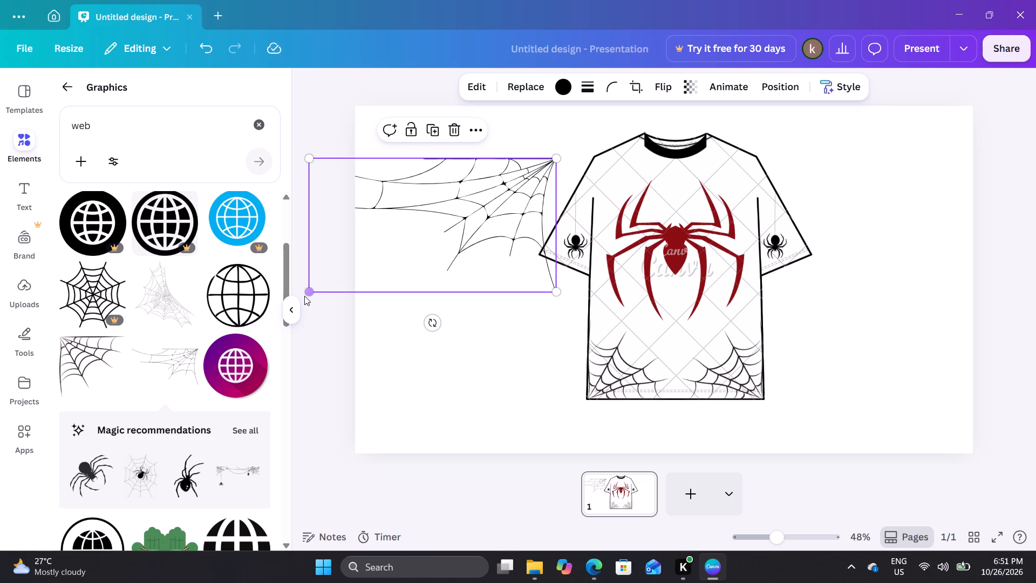
pyautogui.moveTo(304, 296); pyautogui.dragTo(365, 258)
pyautogui.moveTo(307, 293); pyautogui.dragTo(432, 223)
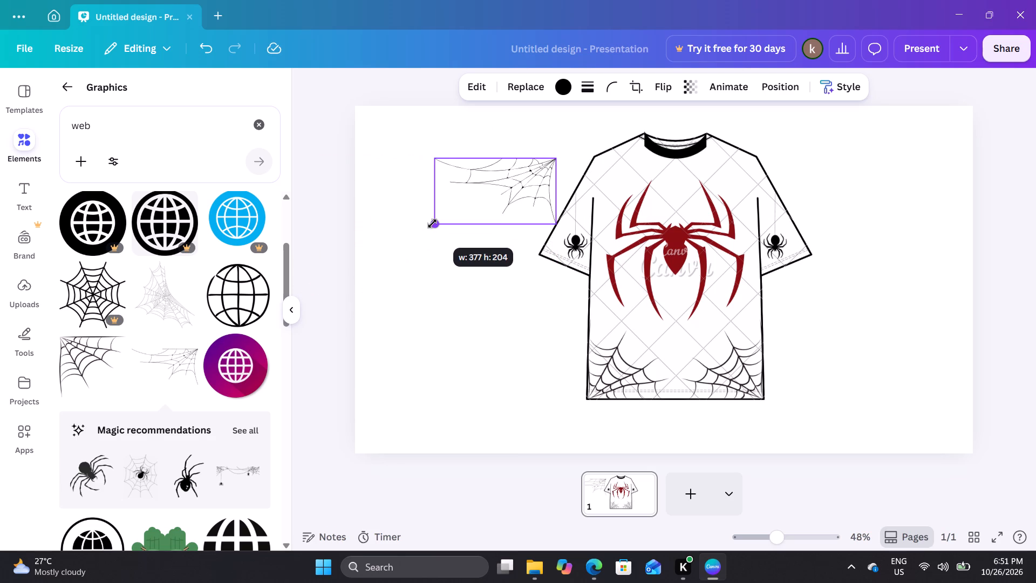
pyautogui.moveTo(432, 223); pyautogui.dragTo(479, 207)
pyautogui.moveTo(505, 182); pyautogui.dragTo(587, 167)
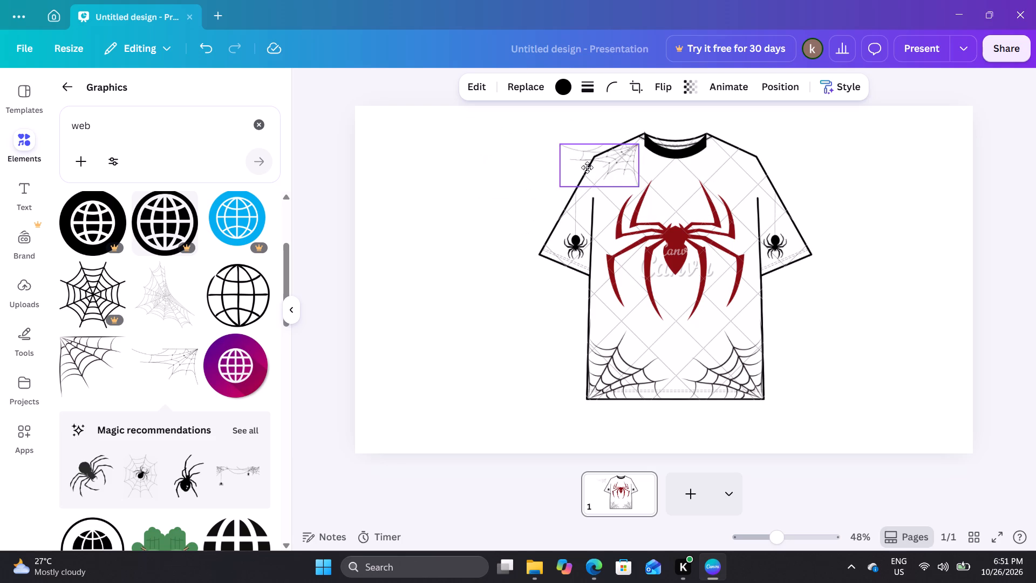
pyautogui.moveTo(587, 167); pyautogui.dragTo(592, 176)
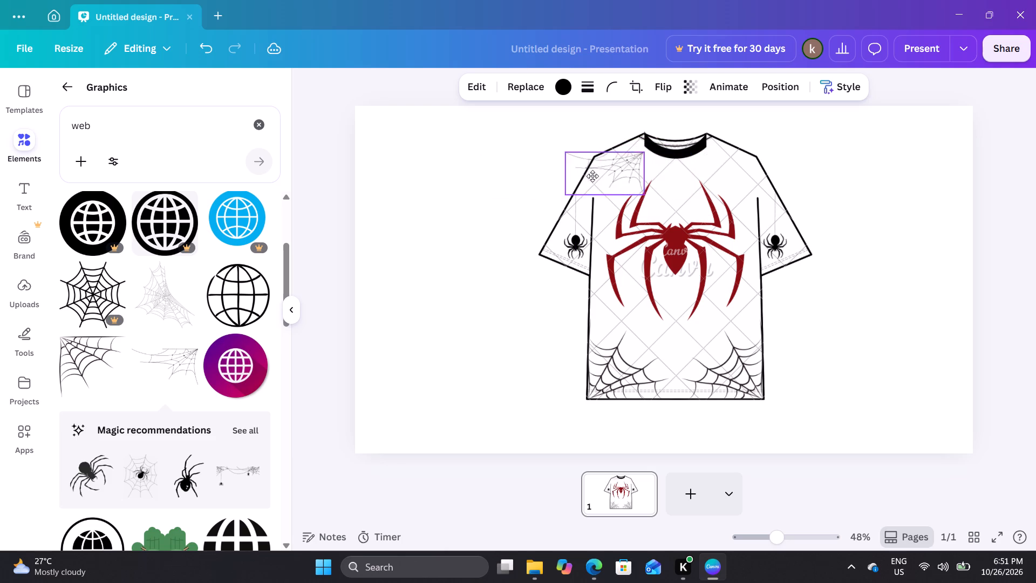
pyautogui.moveTo(592, 176); pyautogui.dragTo(594, 165)
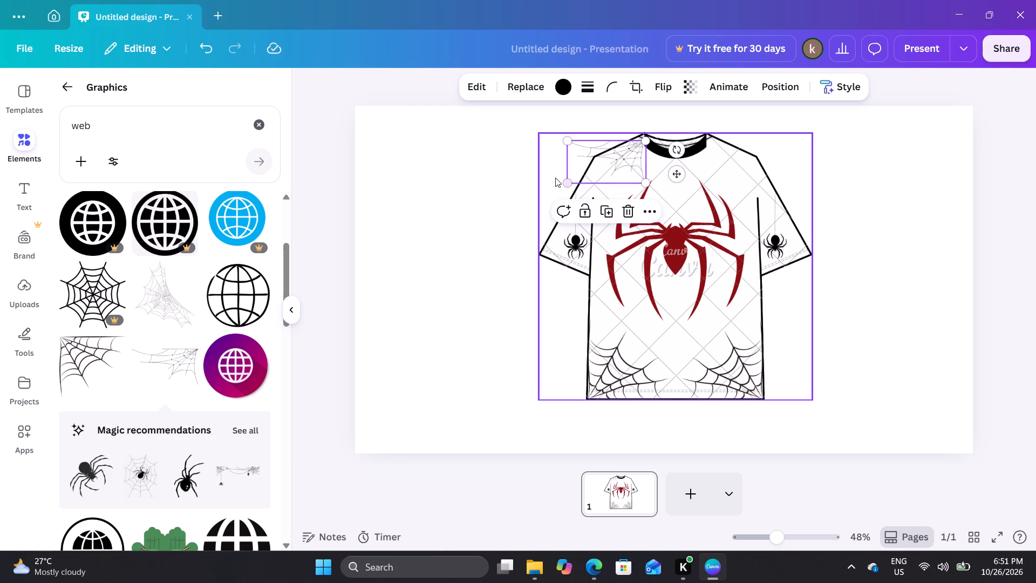
# Shrink the left-shoulder cobweb further and reposition it just below the shoulder seam, next to the collar.
pyautogui.moveTo(563, 185); pyautogui.dragTo(592, 179)
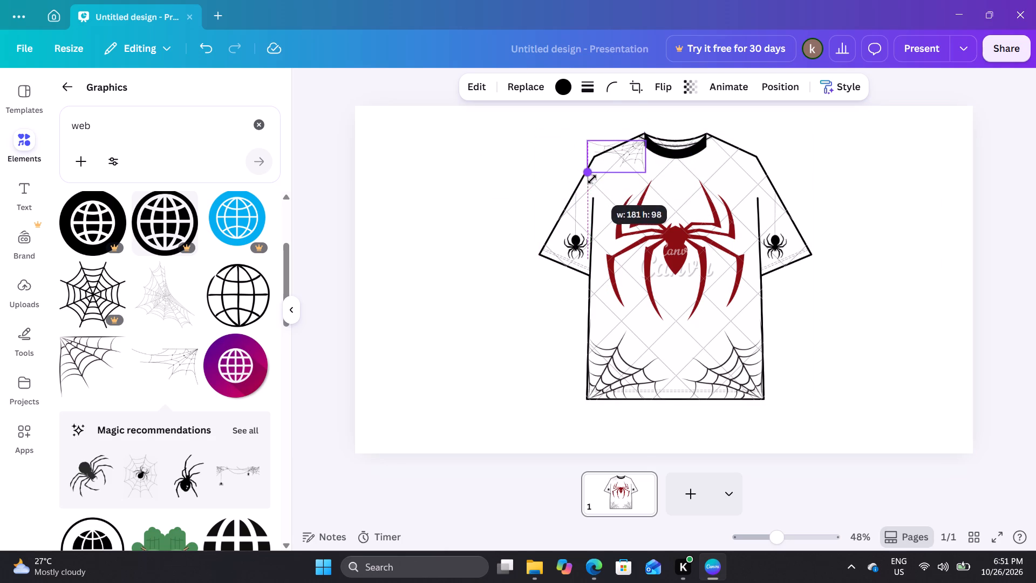
pyautogui.moveTo(592, 179); pyautogui.dragTo(598, 177)
pyautogui.click(610, 168)
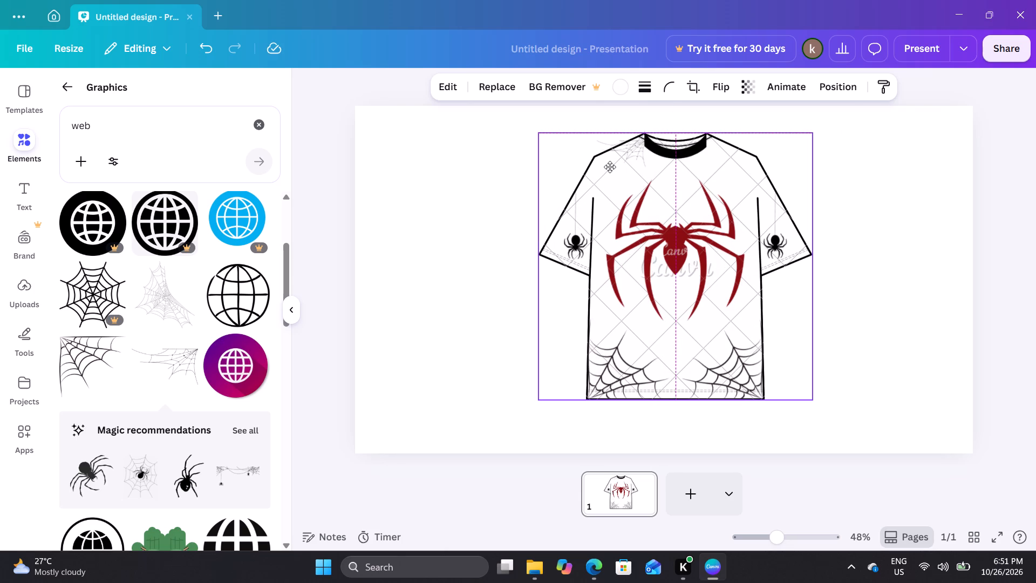
pyautogui.moveTo(619, 154); pyautogui.dragTo(617, 154)
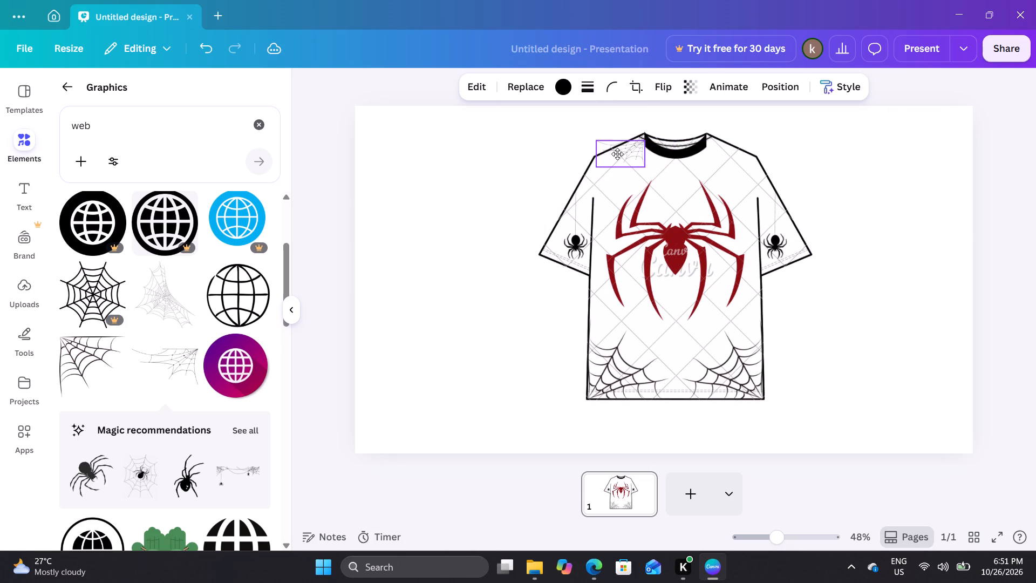
pyautogui.moveTo(617, 154); pyautogui.dragTo(638, 165)
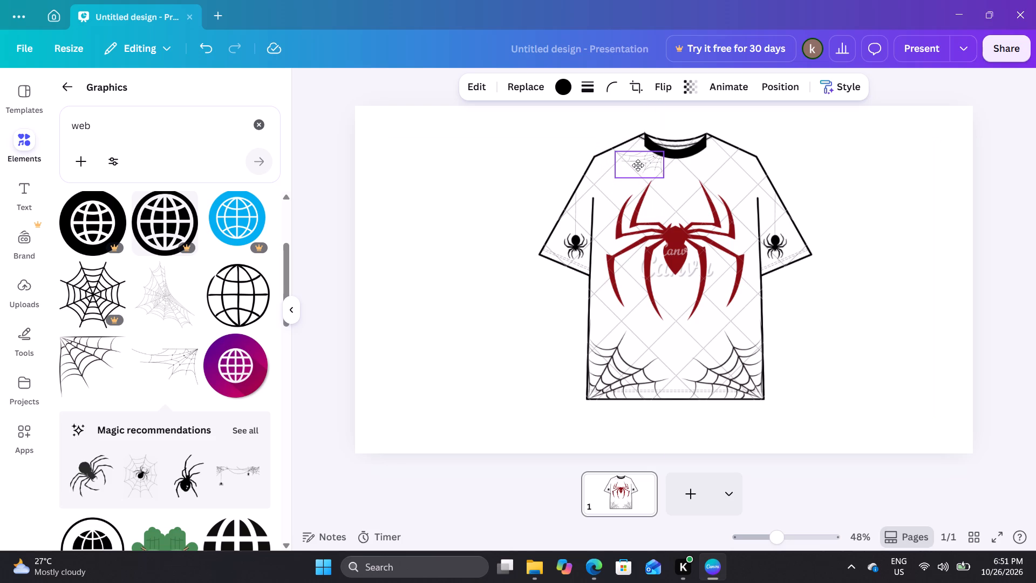
pyautogui.moveTo(638, 165); pyautogui.dragTo(626, 165)
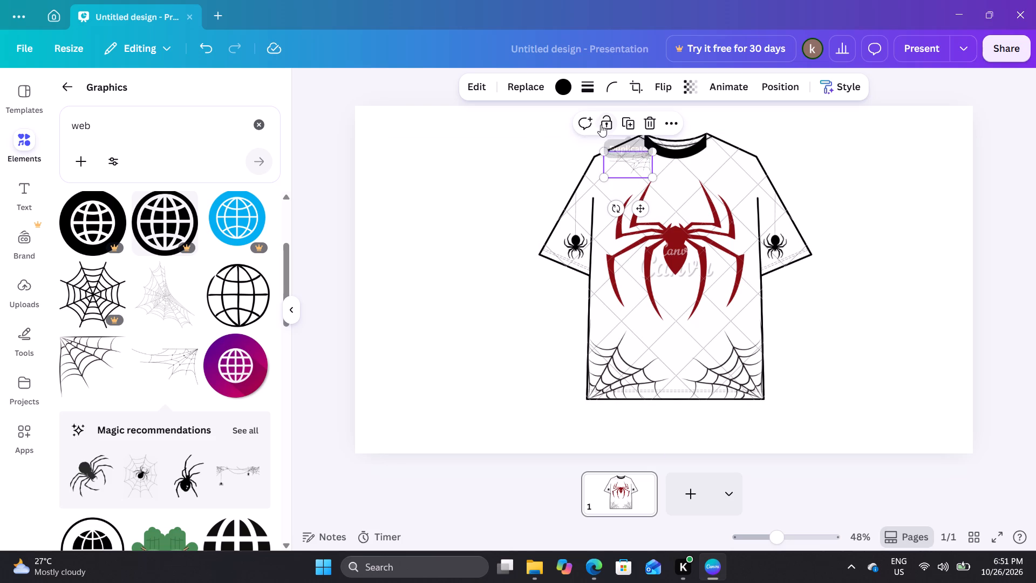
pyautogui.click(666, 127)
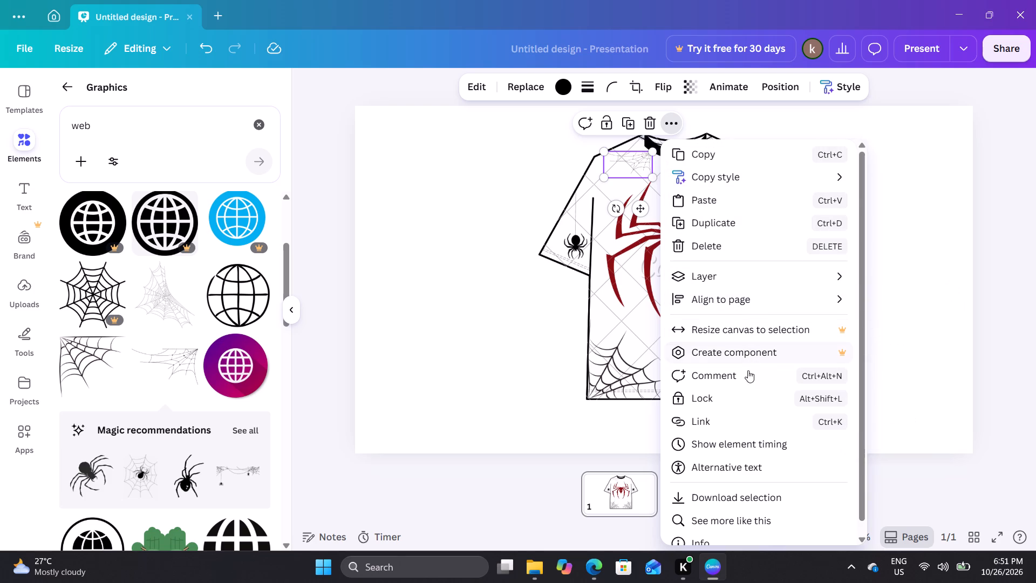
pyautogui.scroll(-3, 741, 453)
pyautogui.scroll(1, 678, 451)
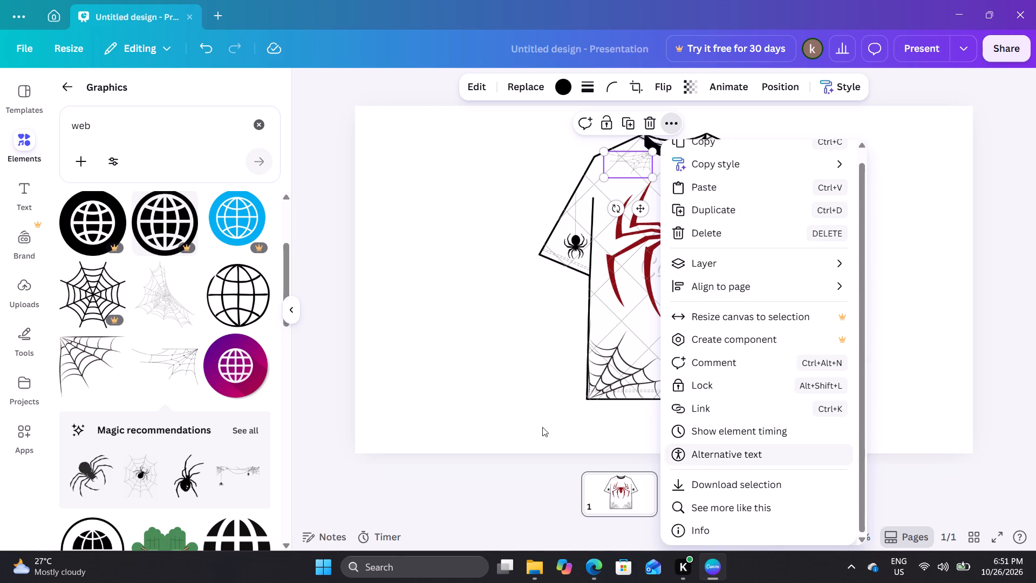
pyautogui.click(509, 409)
# Rotate the left-shoulder cobweb to about -25° so it follows the slope of the shoulder.
pyautogui.click(650, 170)
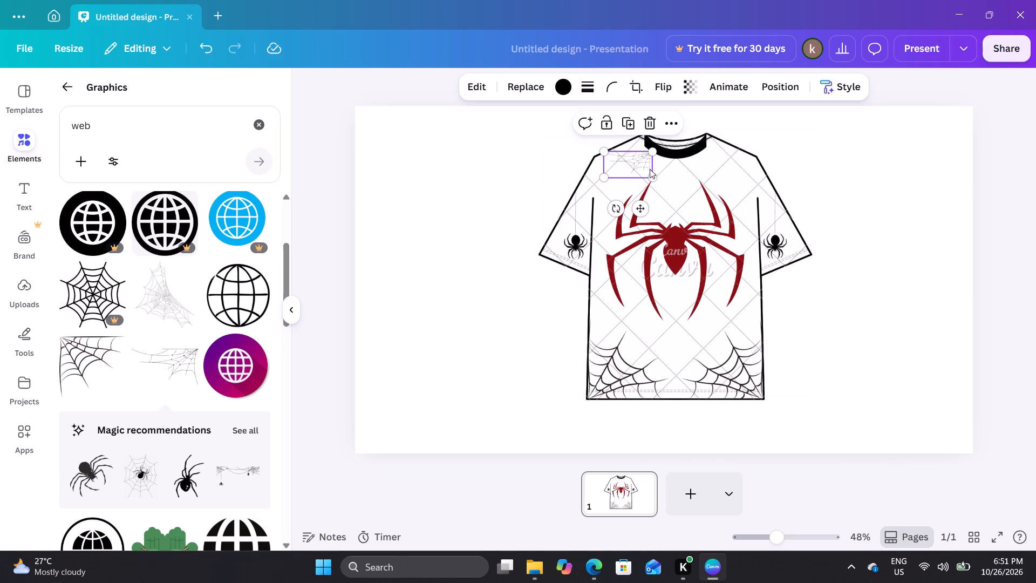
pyautogui.click(653, 152)
pyautogui.click(618, 213)
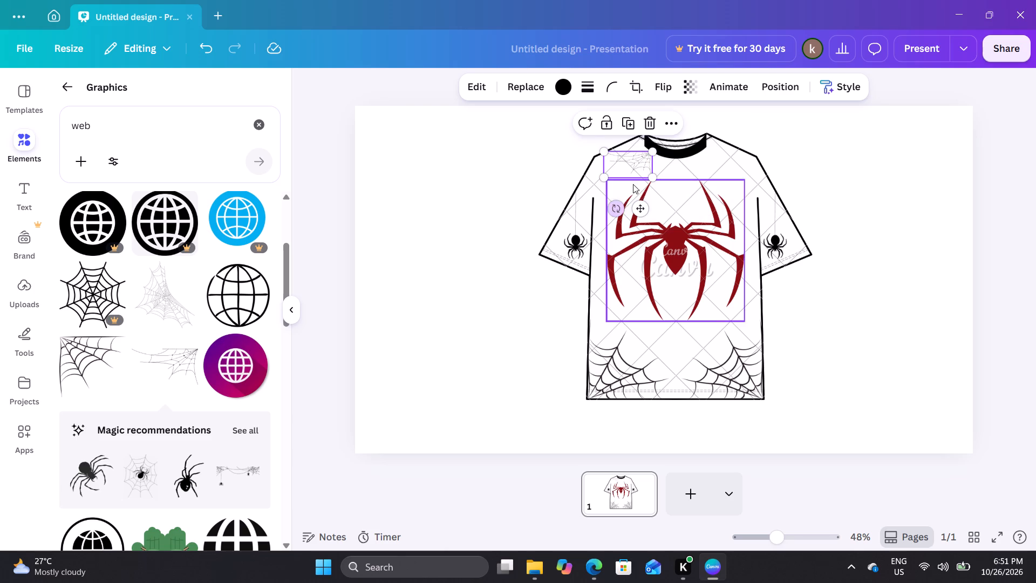
pyautogui.click(619, 209)
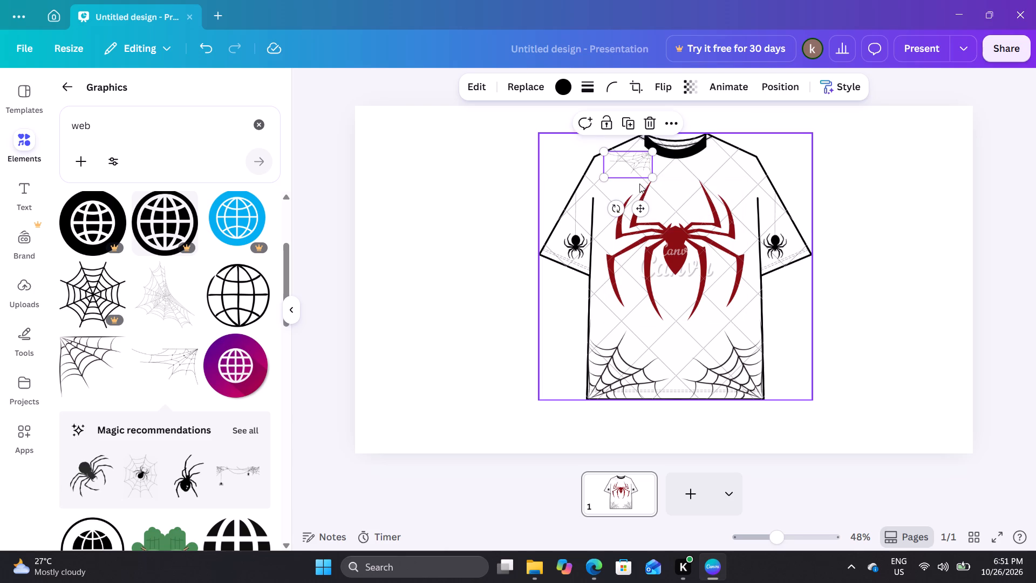
pyautogui.click(617, 211)
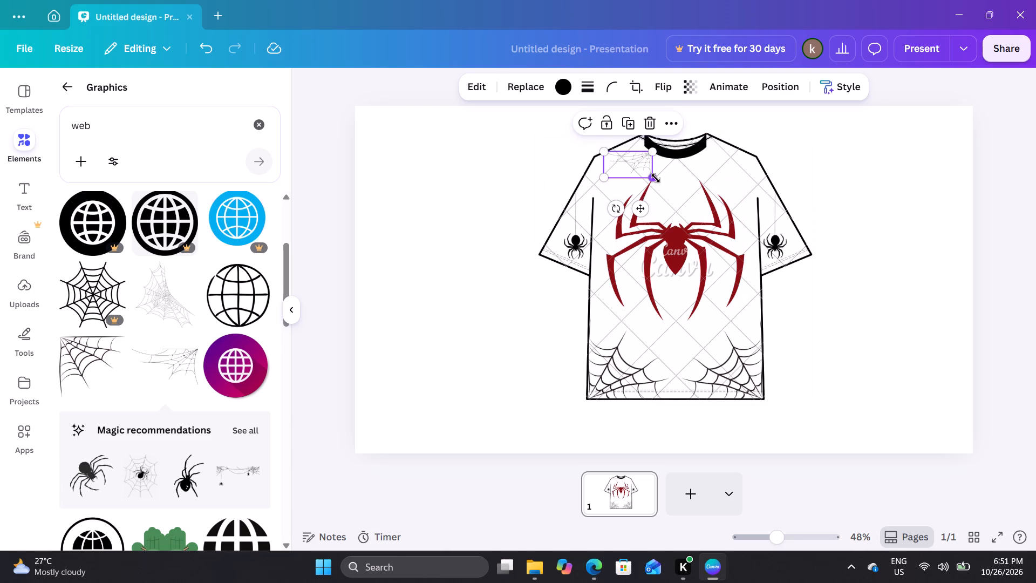
pyautogui.click(614, 211)
pyautogui.moveTo(614, 211); pyautogui.dragTo(601, 178)
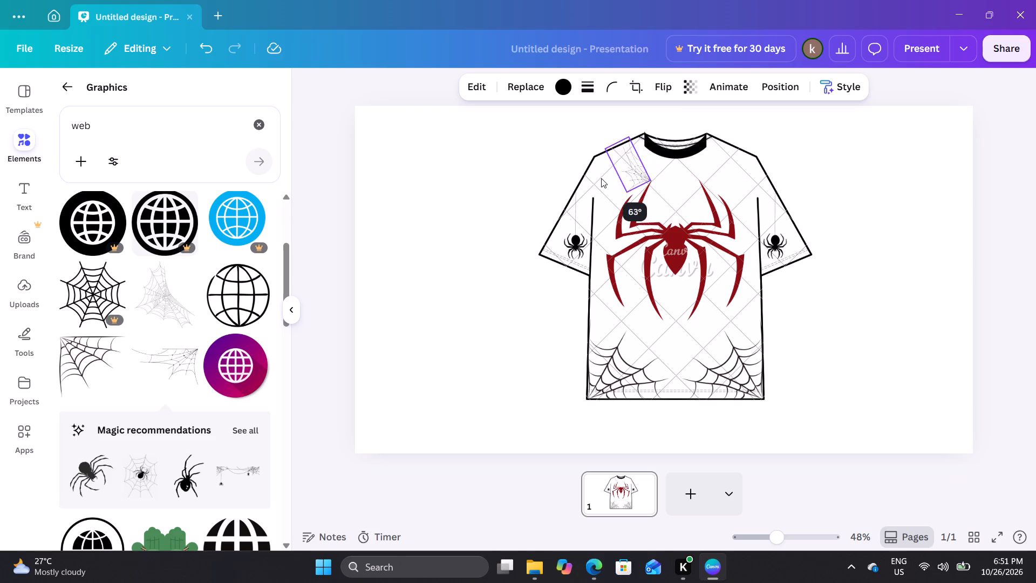
pyautogui.moveTo(601, 178); pyautogui.dragTo(605, 195)
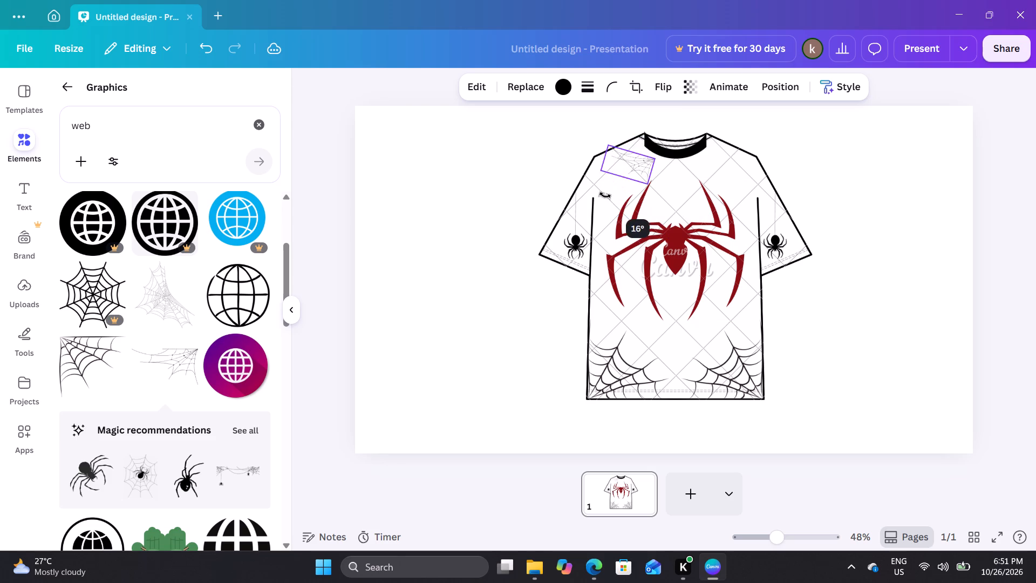
pyautogui.moveTo(605, 195); pyautogui.dragTo(638, 209)
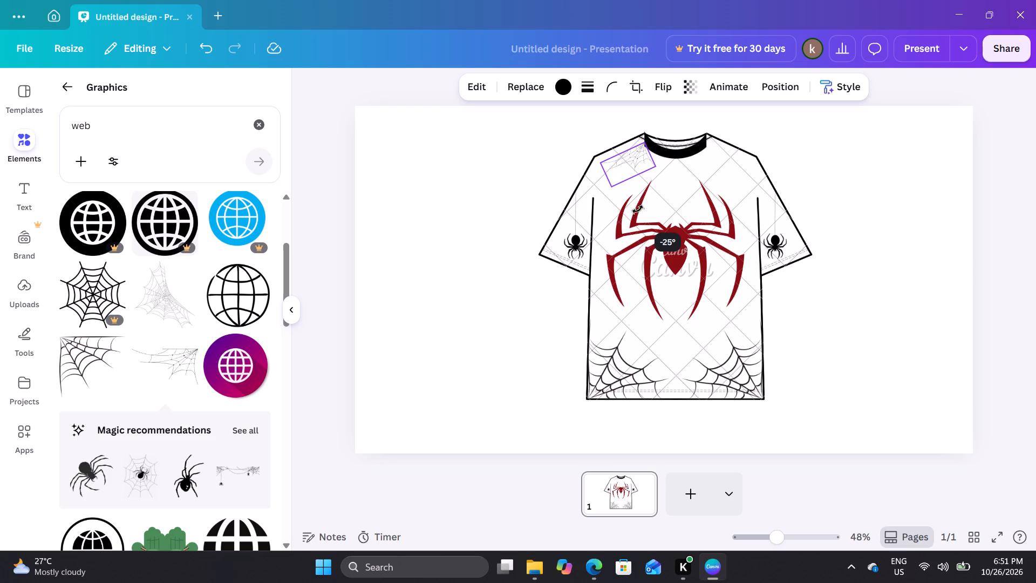
pyautogui.moveTo(638, 209); pyautogui.dragTo(634, 209)
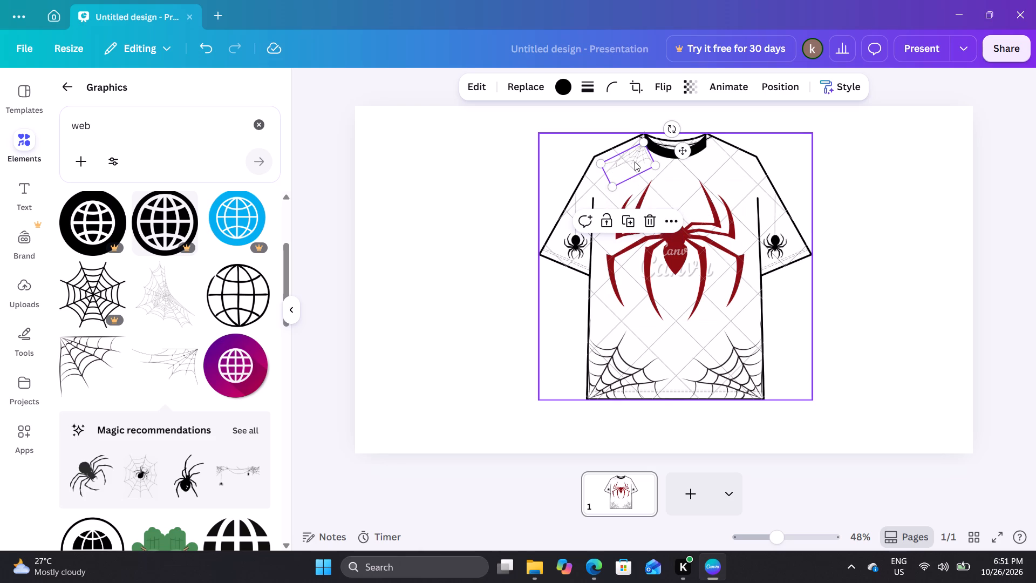
# Nudge the rotated cobweb up into the corner between the left shoulder seam and the collar.
pyautogui.moveTo(635, 161); pyautogui.dragTo(636, 154)
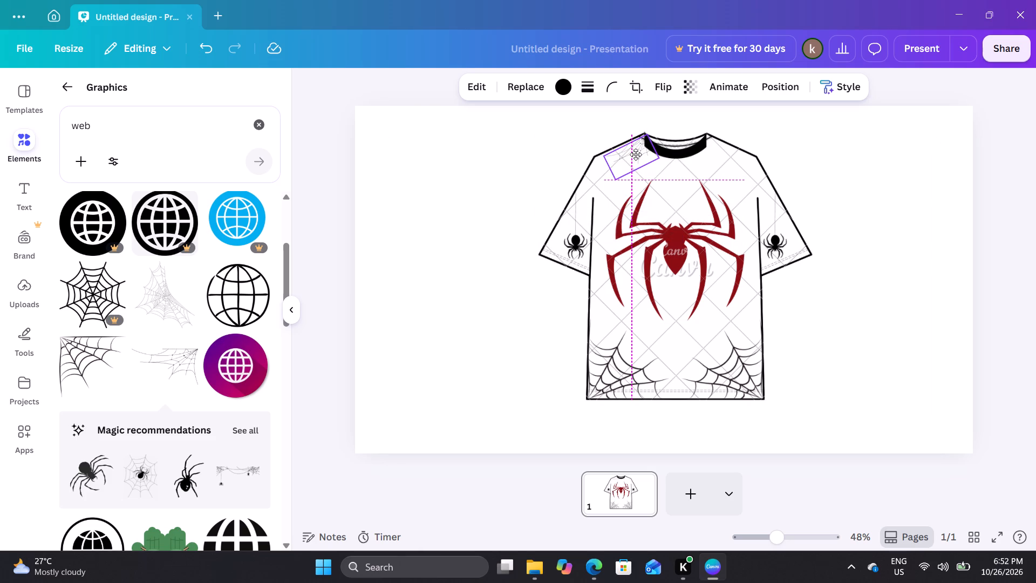
pyautogui.moveTo(636, 154); pyautogui.dragTo(634, 153)
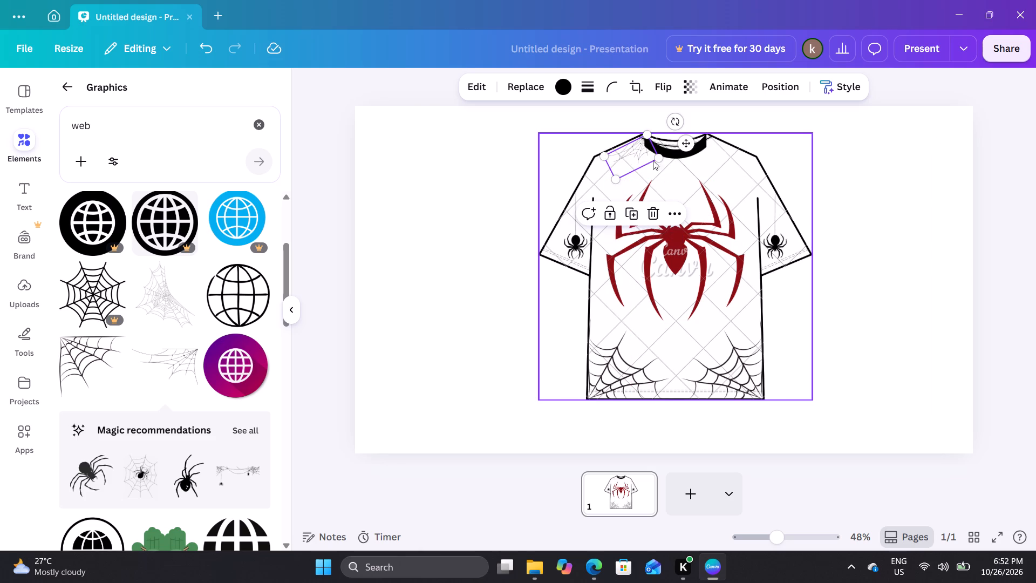
pyautogui.moveTo(646, 160); pyautogui.dragTo(643, 159)
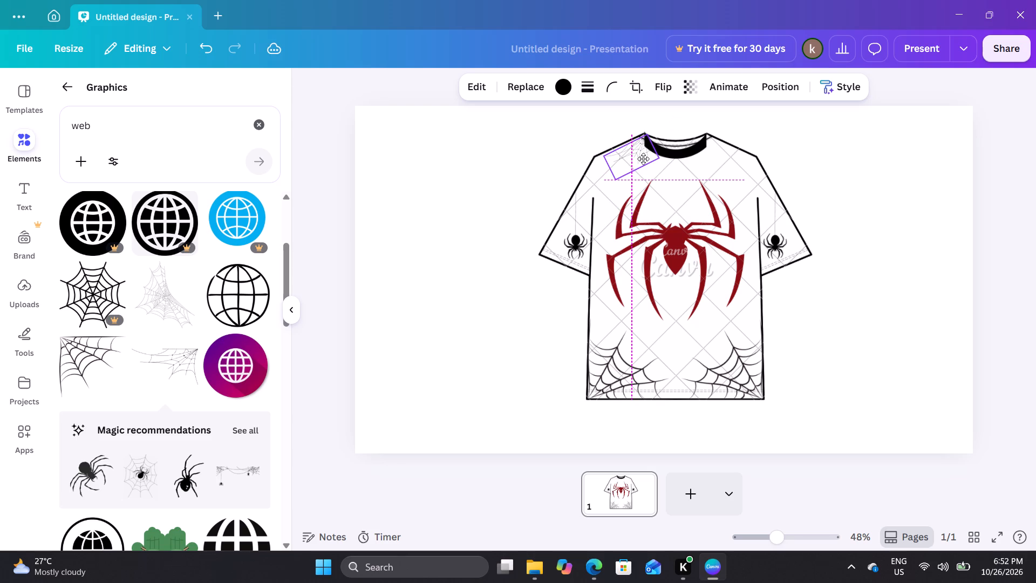
pyautogui.moveTo(643, 159); pyautogui.dragTo(641, 159)
# Duplicate the shoulder cobweb and place a horizontally flipped copy at the right shoulder beside the collar.
pyautogui.click(625, 212)
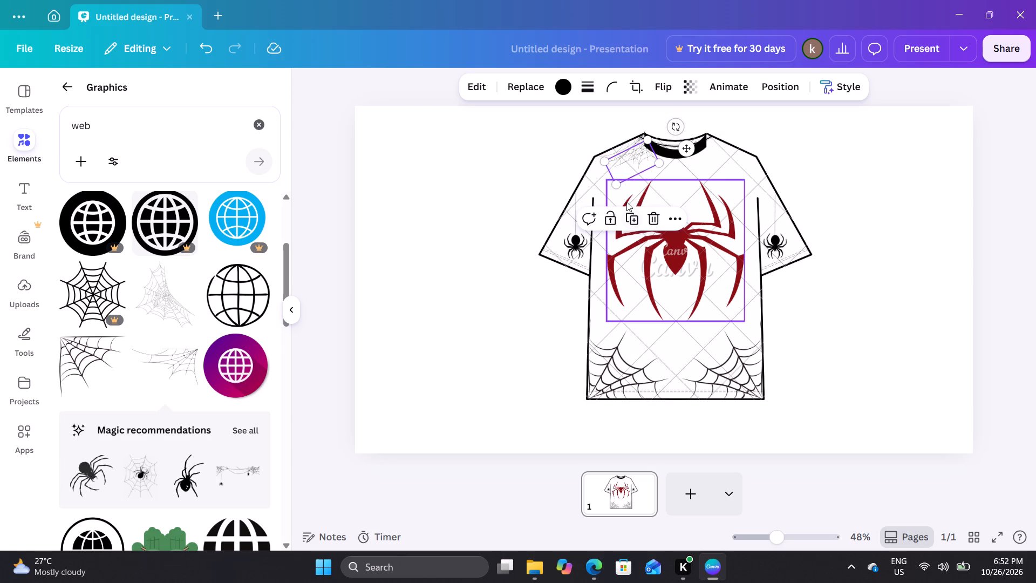
pyautogui.moveTo(632, 169); pyautogui.dragTo(703, 182)
pyautogui.click(669, 89)
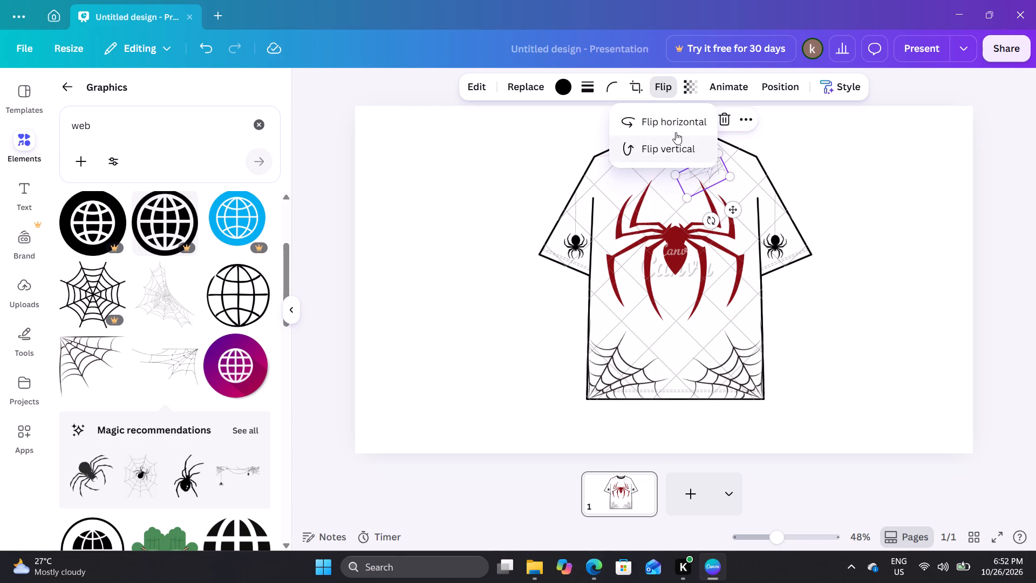
pyautogui.click(679, 122)
pyautogui.moveTo(696, 175); pyautogui.dragTo(697, 172)
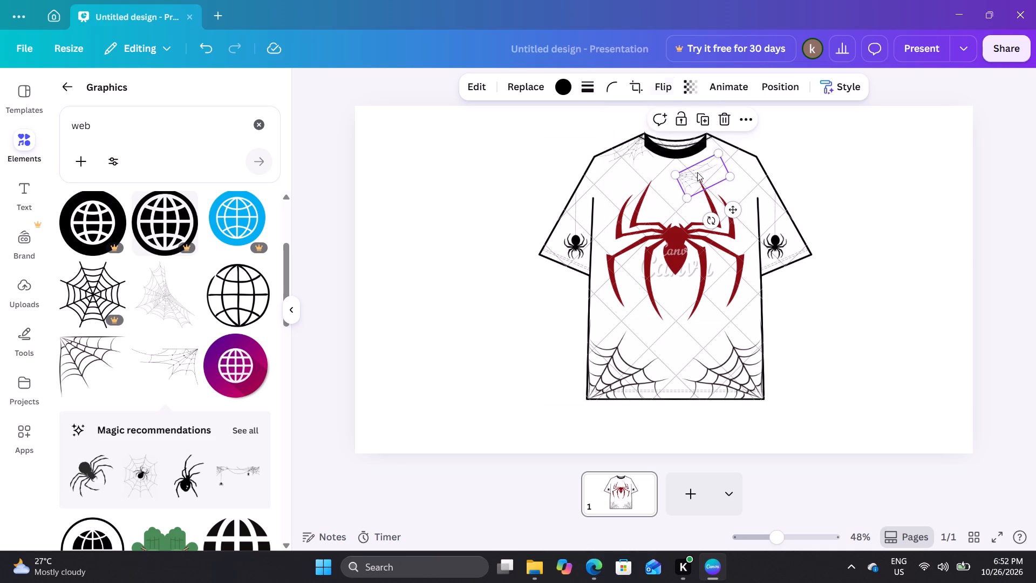
pyautogui.moveTo(697, 172); pyautogui.dragTo(726, 138)
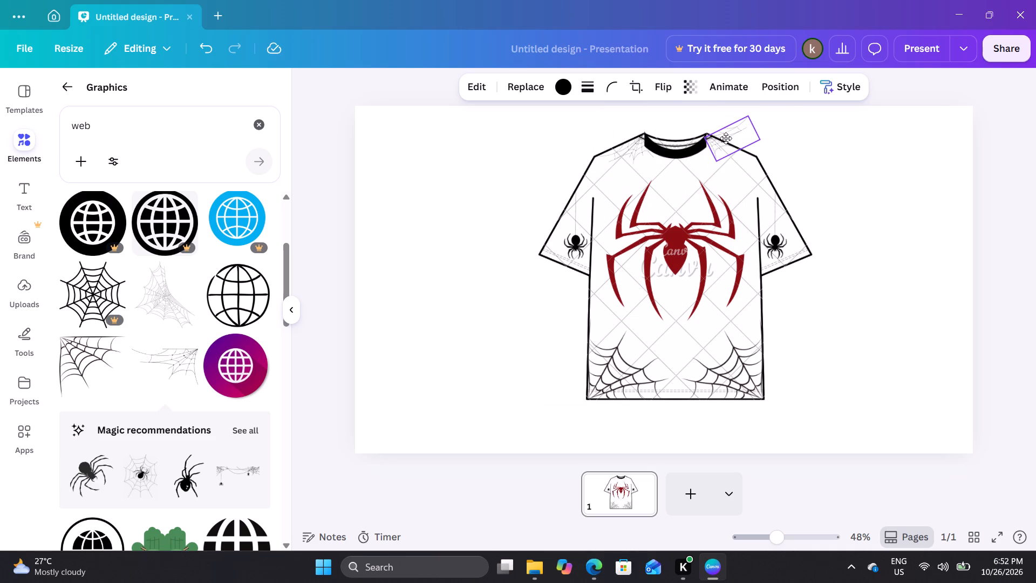
pyautogui.moveTo(726, 138); pyautogui.dragTo(726, 139)
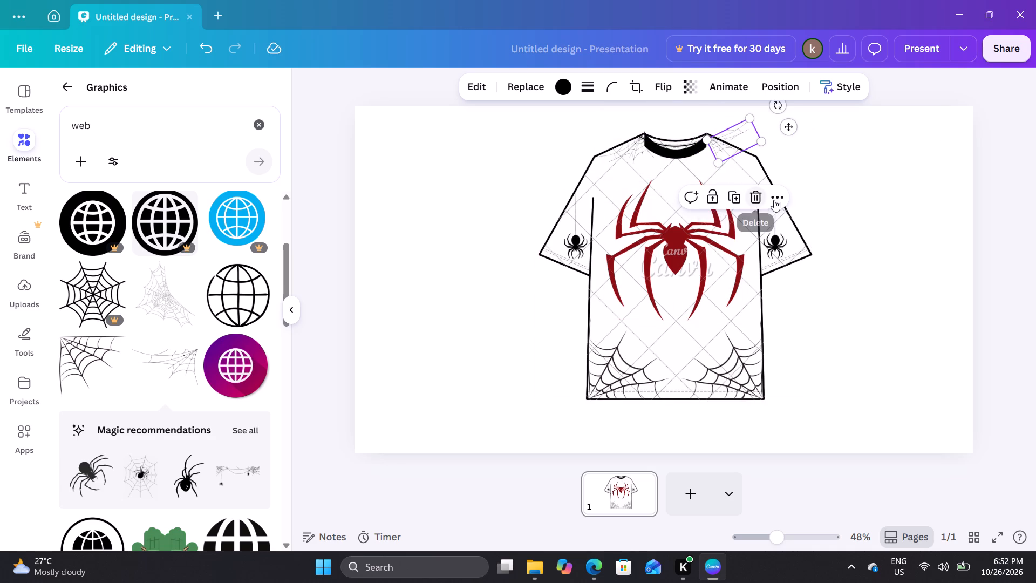
# Rotate the copied cobweb clockwise so it slopes down along the right shoulder.
pyautogui.click(781, 200)
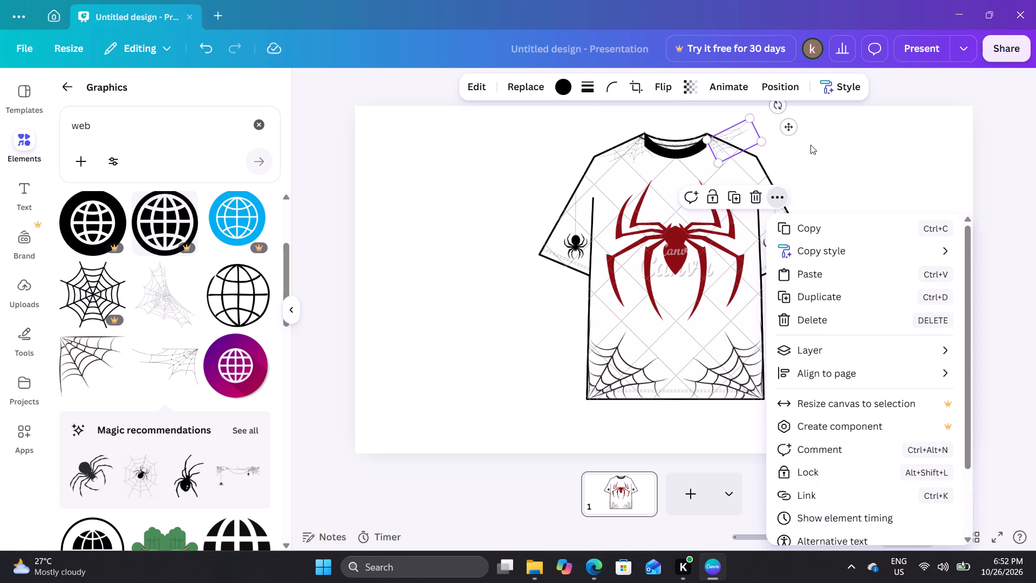
pyautogui.click(781, 110)
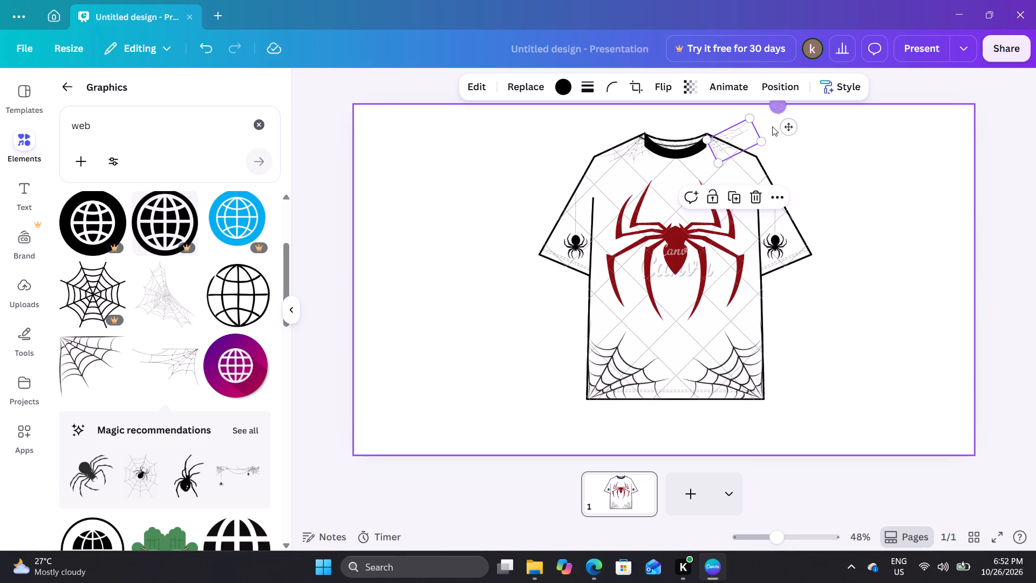
pyautogui.moveTo(778, 108); pyautogui.dragTo(774, 150)
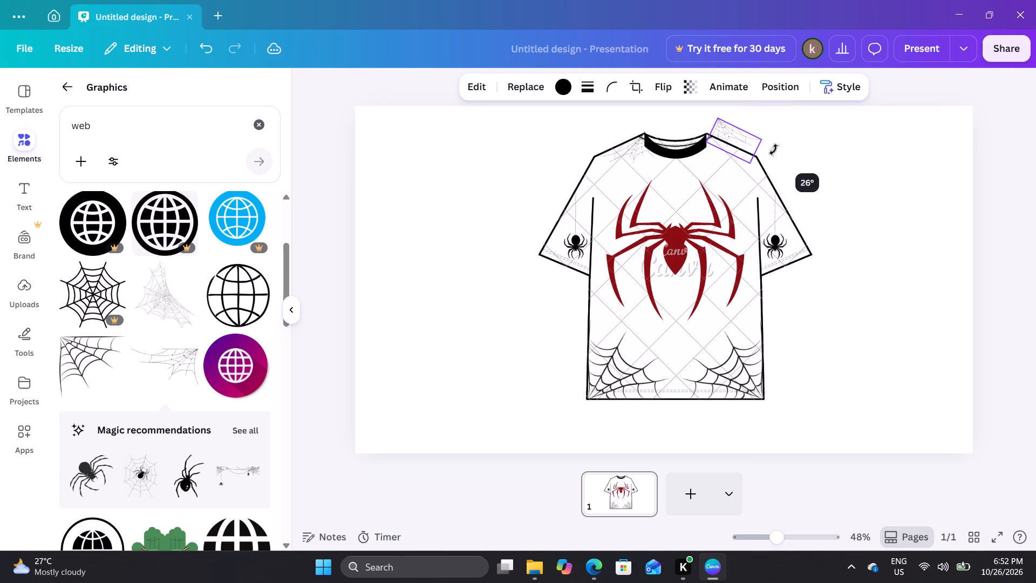
pyautogui.moveTo(774, 150); pyautogui.dragTo(765, 151)
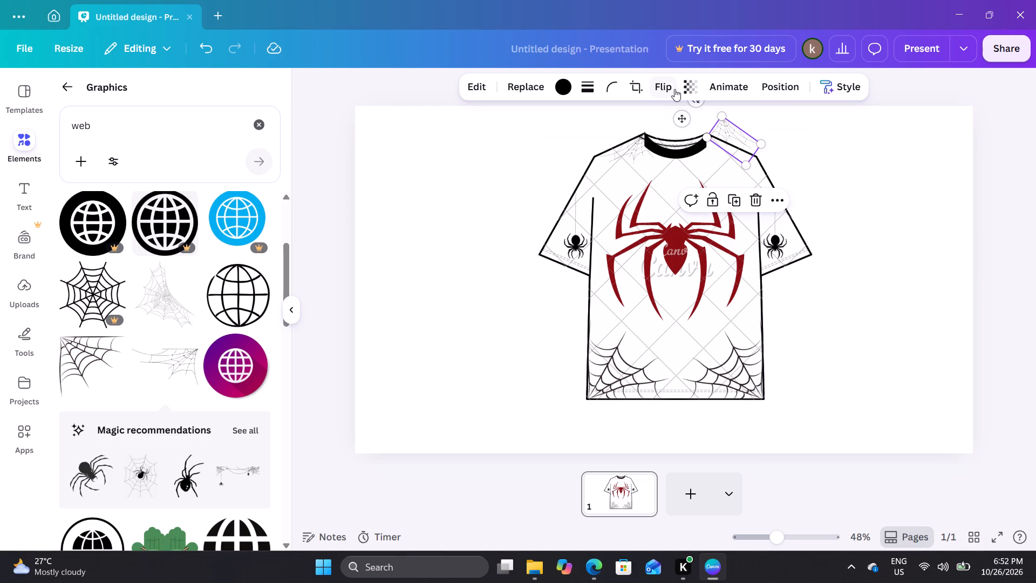
# Flip the right-shoulder cobweb horizontally.
pyautogui.click(674, 89)
pyautogui.click(678, 118)
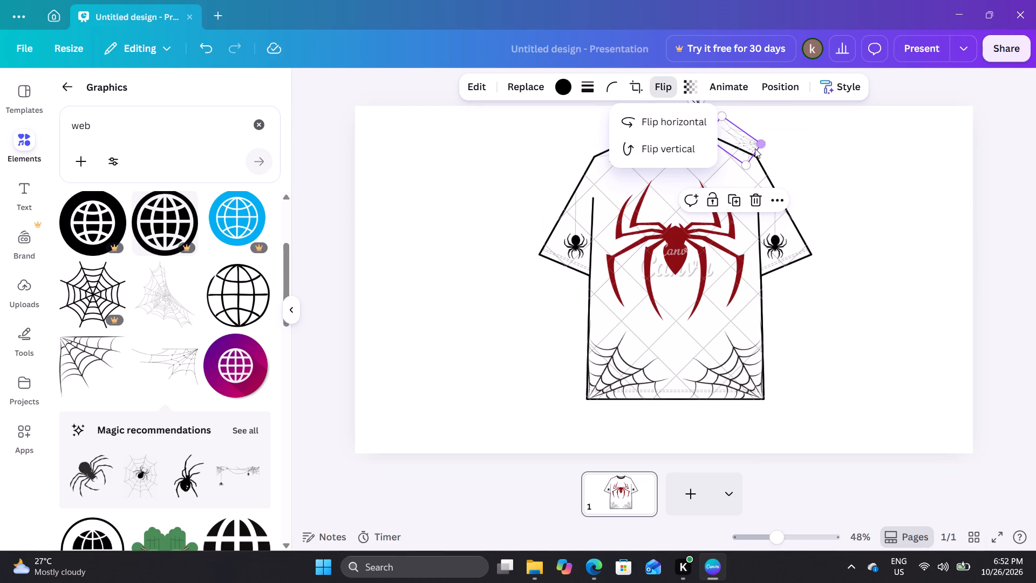
# Flip the right-shoulder cobweb horizontally again so its dense corner faces the collar.
pyautogui.click(686, 124)
pyautogui.click(790, 131)
# Rotate the right-shoulder cobweb to about 27° and move it down into the corner between the shoulder seam and the collar.
pyautogui.click(738, 138)
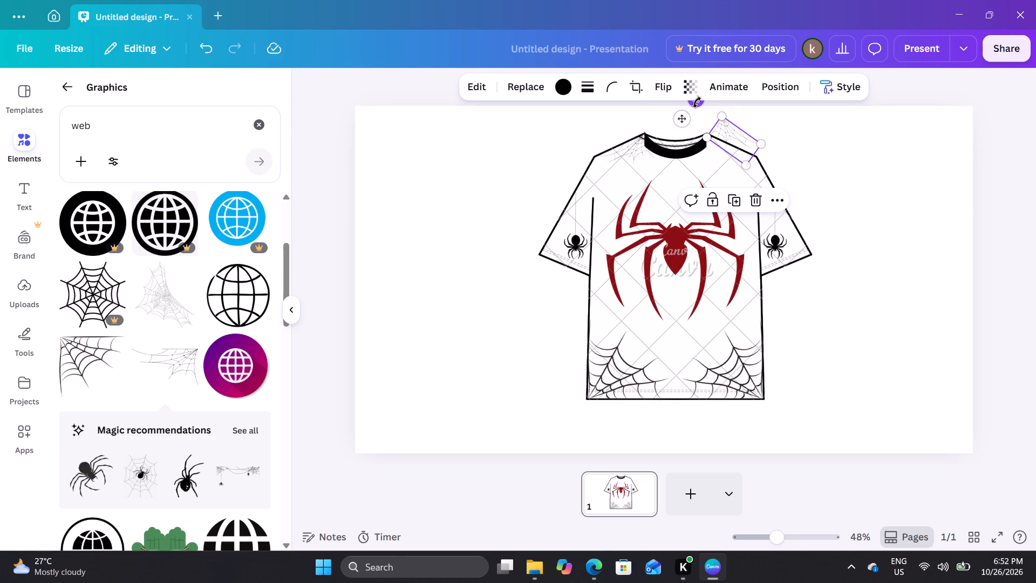
pyautogui.moveTo(697, 102); pyautogui.dragTo(691, 104)
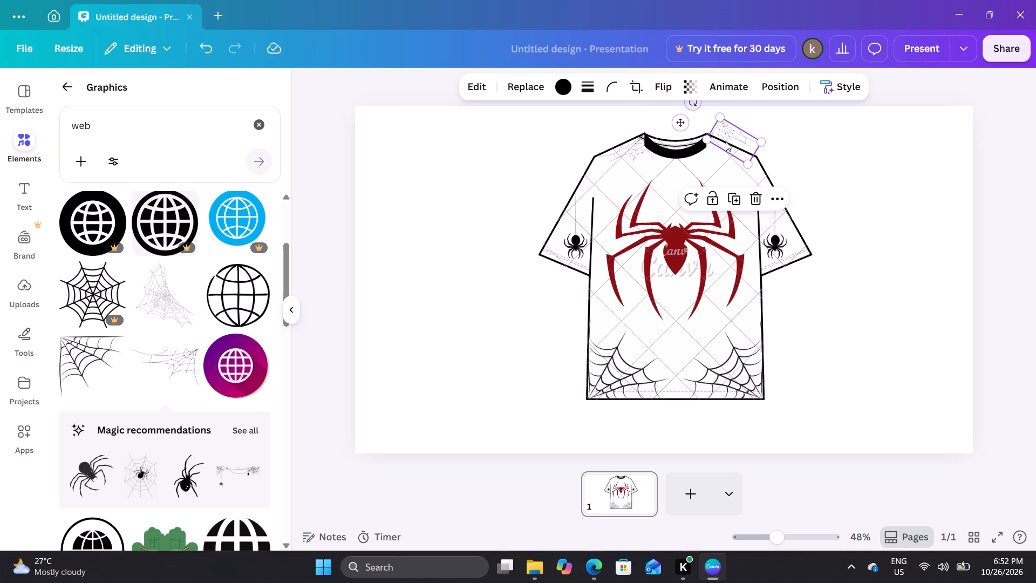
pyautogui.moveTo(724, 138); pyautogui.dragTo(713, 156)
pyautogui.moveTo(680, 119); pyautogui.dragTo(683, 127)
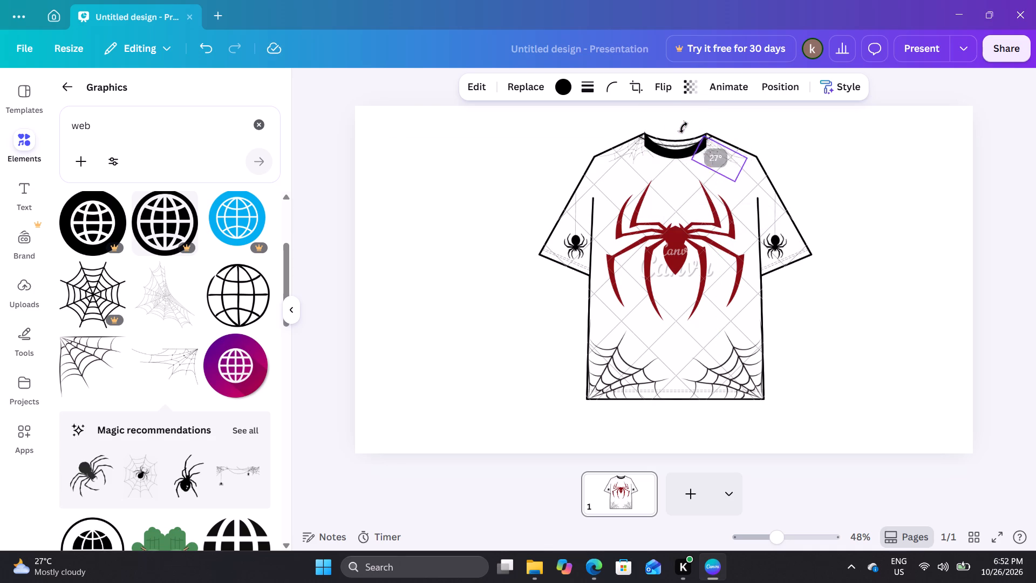
pyautogui.moveTo(683, 127); pyautogui.dragTo(683, 126)
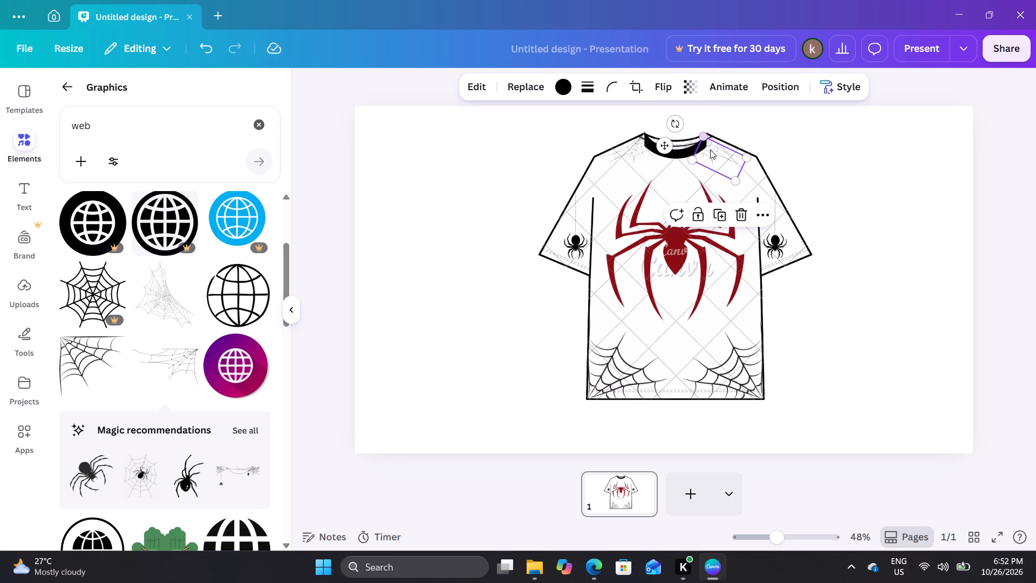
pyautogui.click(710, 151)
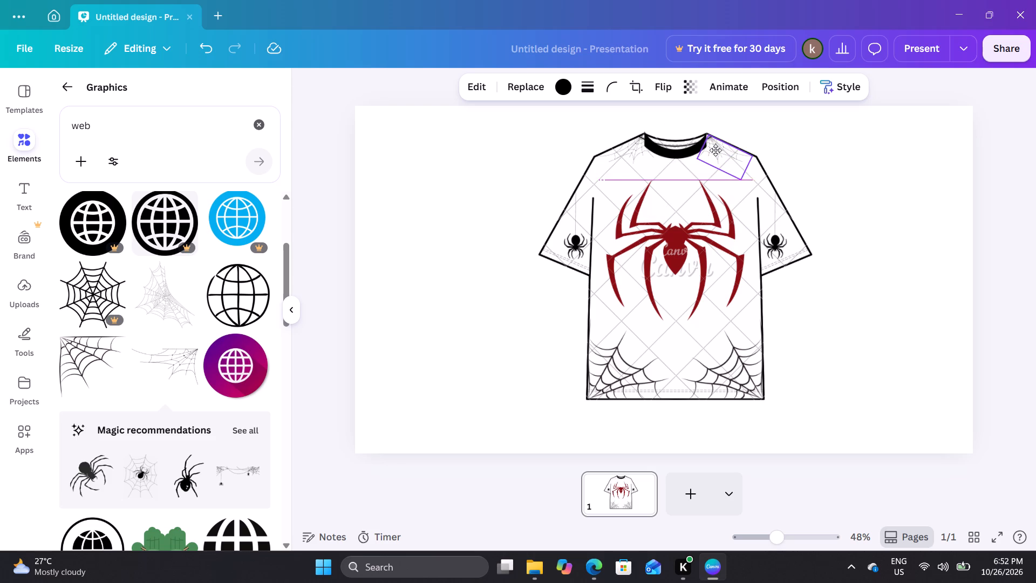